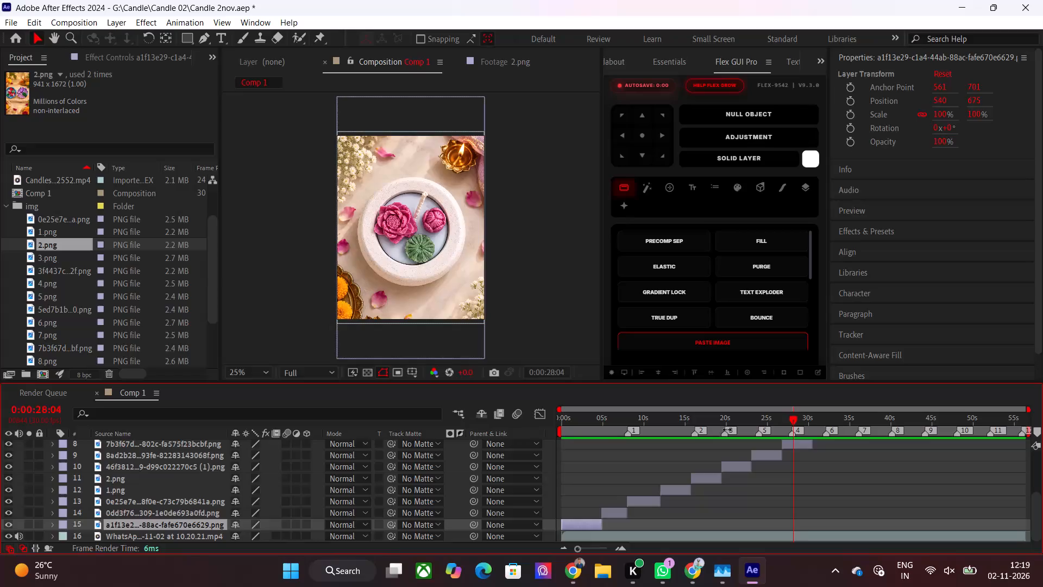
Review the bottom WhatsApp video layer on its own by soloing it, scrubbing across the timeline, and turning solo off.
left_click(666, 414)
left_click(28, 539)
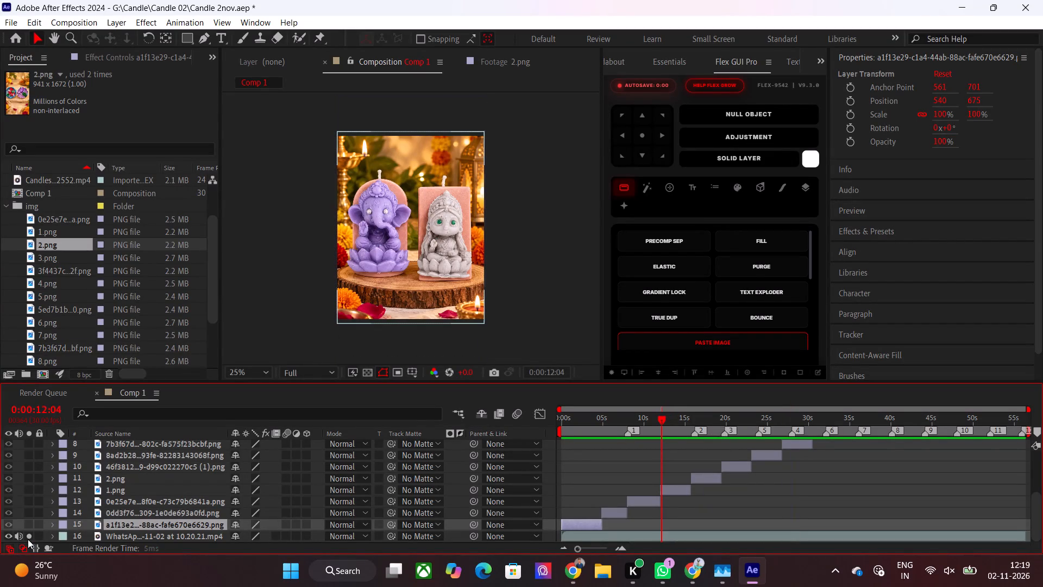
left_click_drag(667, 429, 720, 429)
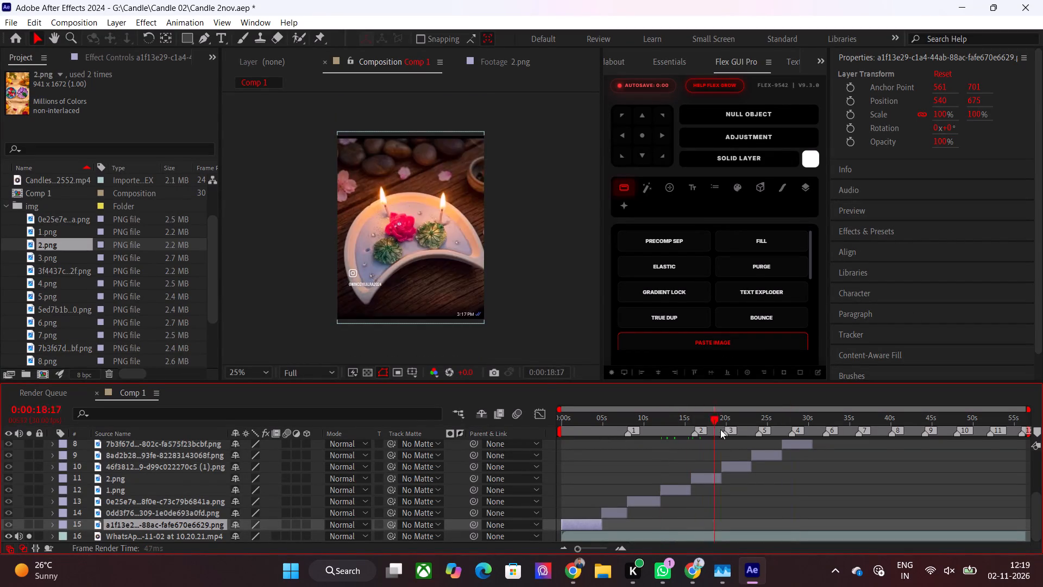
left_click_drag(720, 429, 1011, 442)
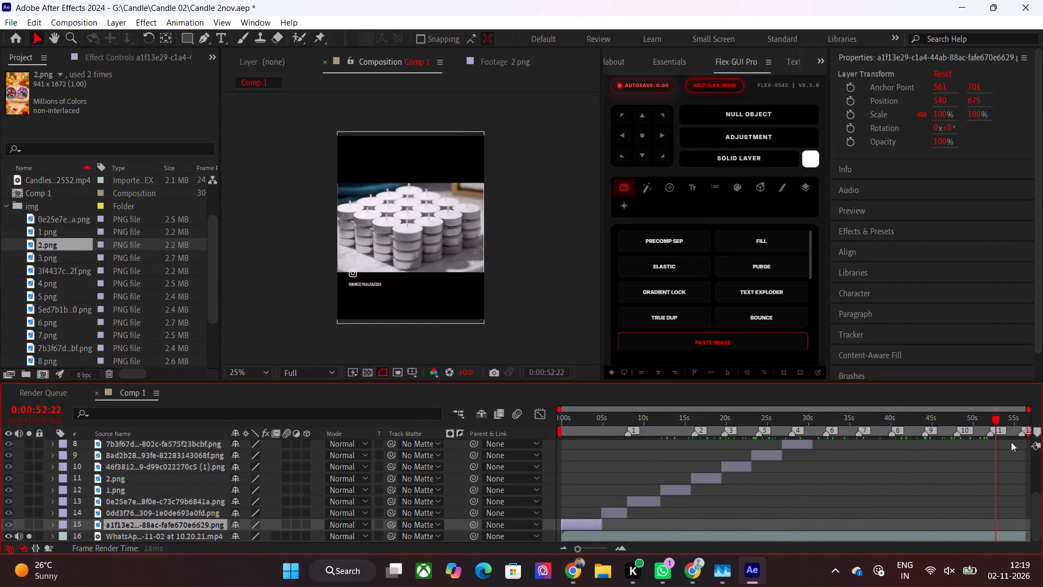
left_click_drag(1011, 442, 522, 480)
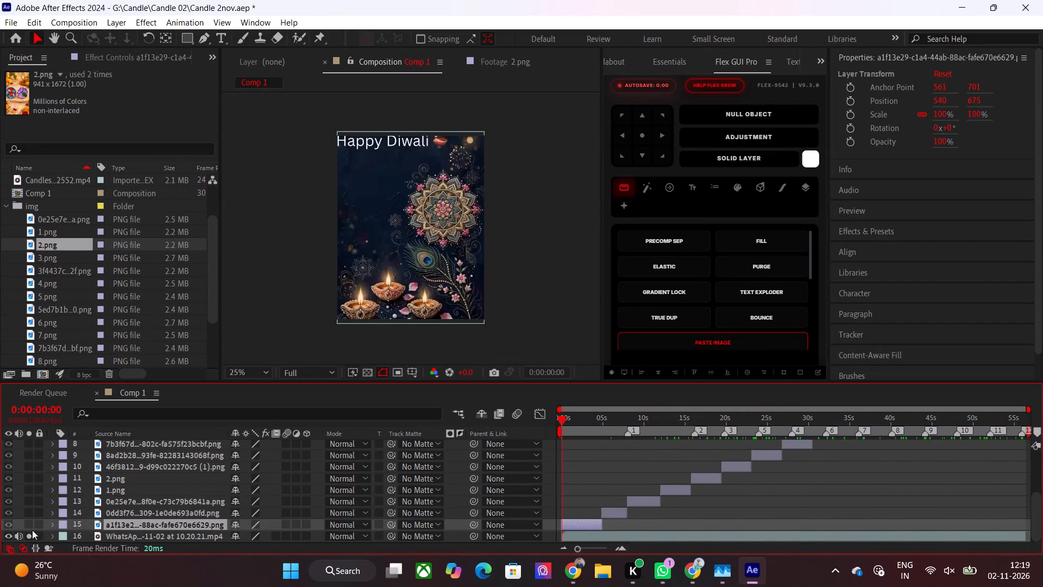
left_click(30, 534)
Scrub through Comp 1 with all layers enabled to review the image sequence, finishing at about 0:00:08:05.
left_click_drag(580, 425, 589, 425)
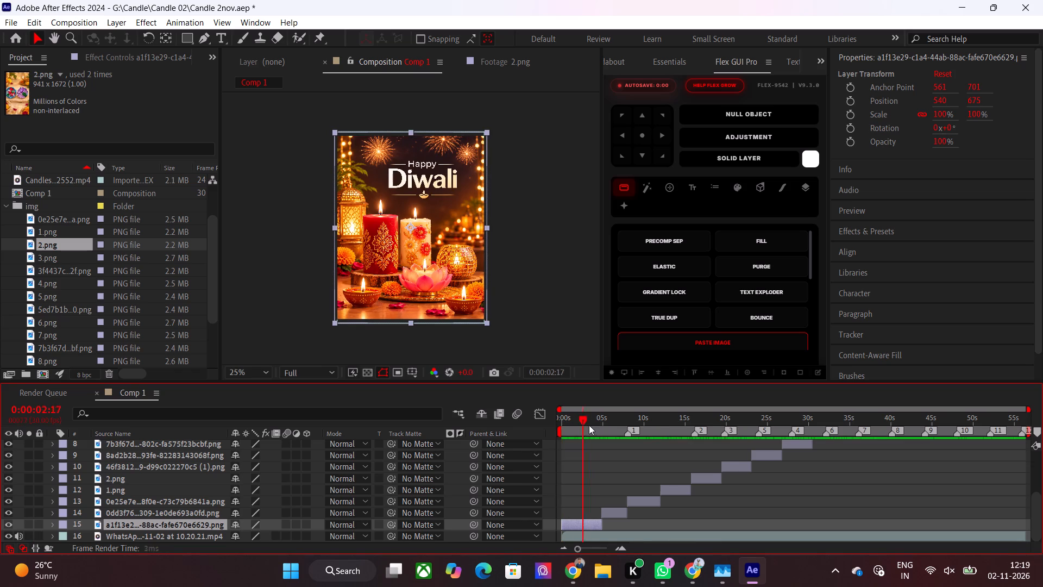
left_click_drag(589, 425, 909, 446)
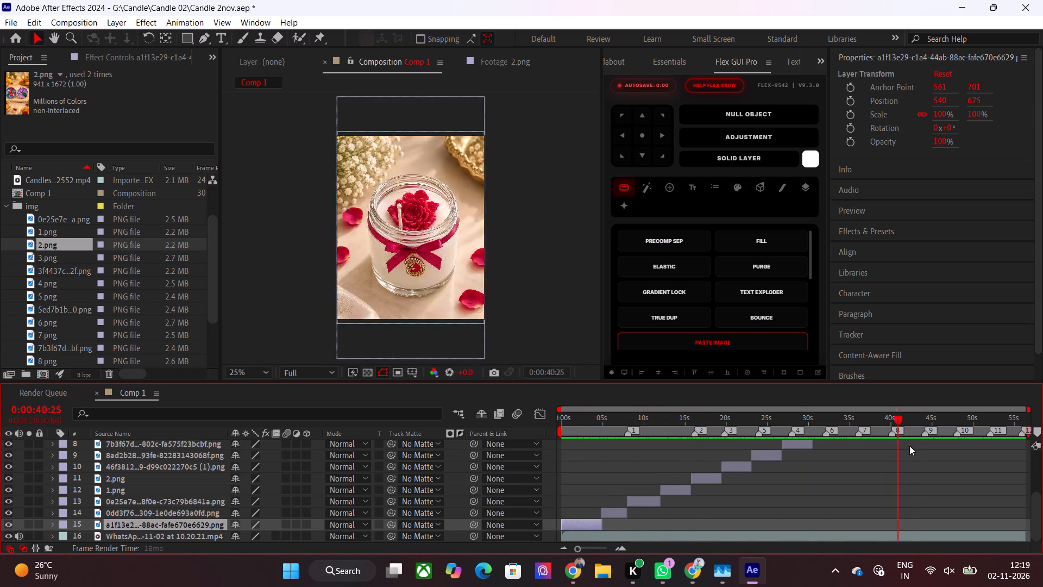
left_click_drag(909, 446, 629, 449)
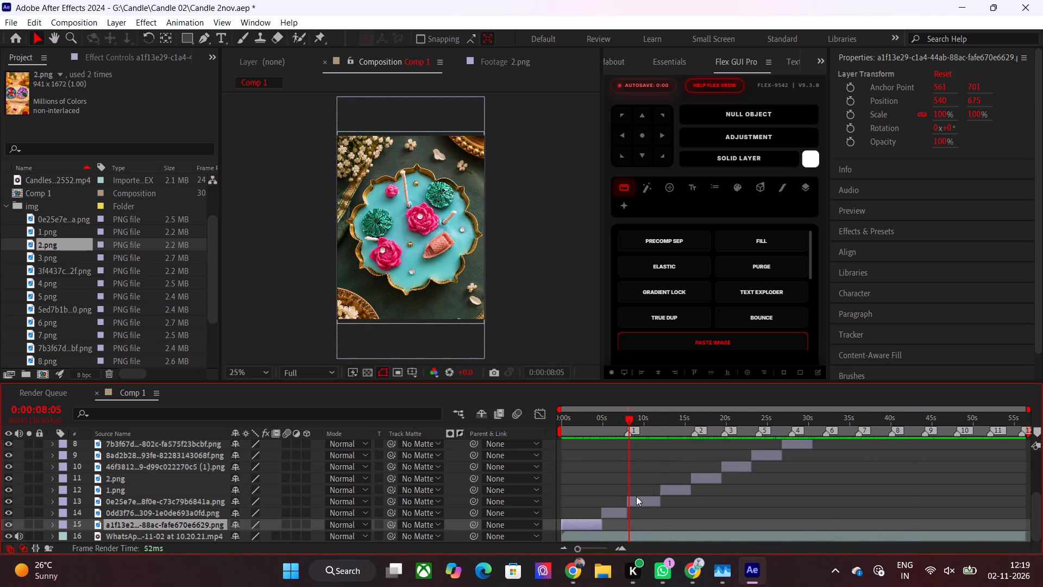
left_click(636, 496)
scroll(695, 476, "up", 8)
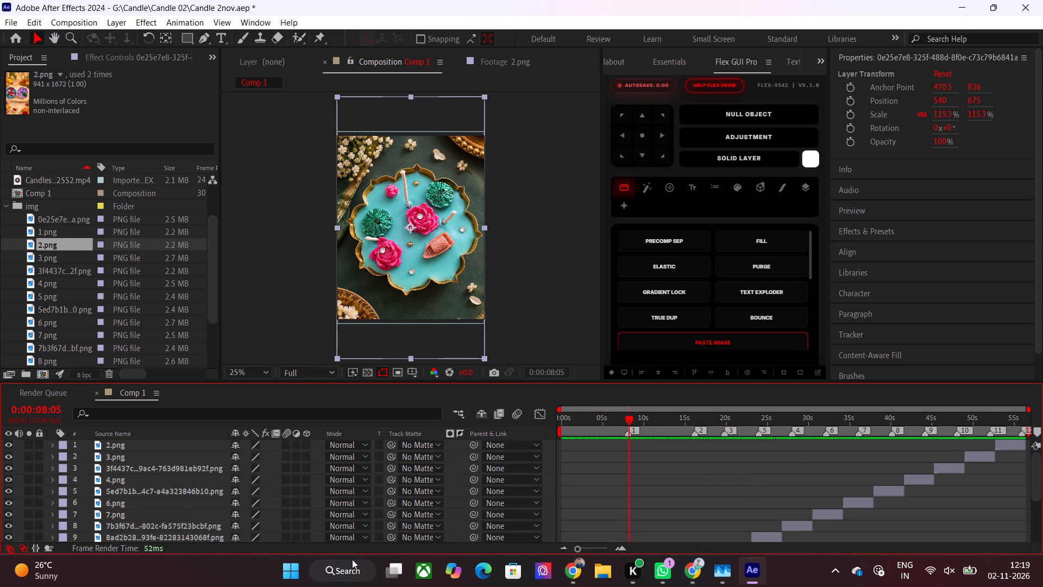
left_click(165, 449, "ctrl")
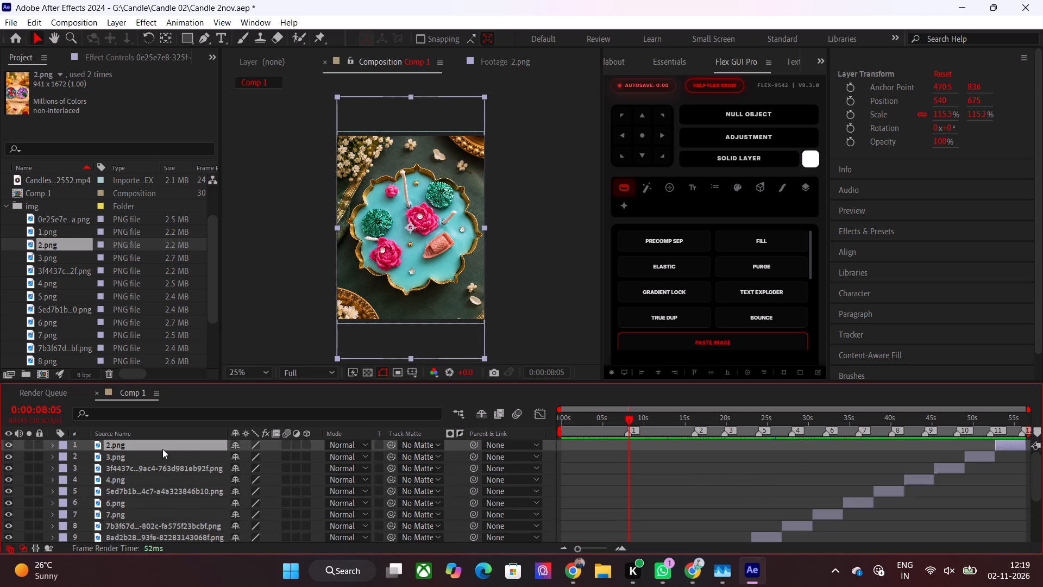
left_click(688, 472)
Apply Fill Comp to the thirteen image layers from layer 13 (0e25e7e…png) through layer 1 (2.png).
scroll(687, 473, "down", 4)
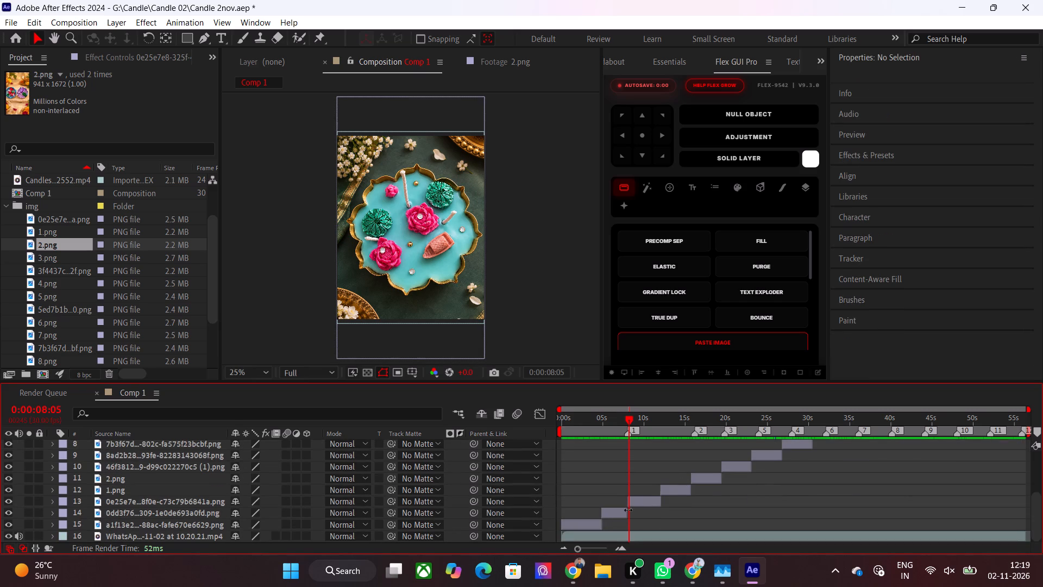
left_click(645, 498)
scroll(647, 498, "up", 7)
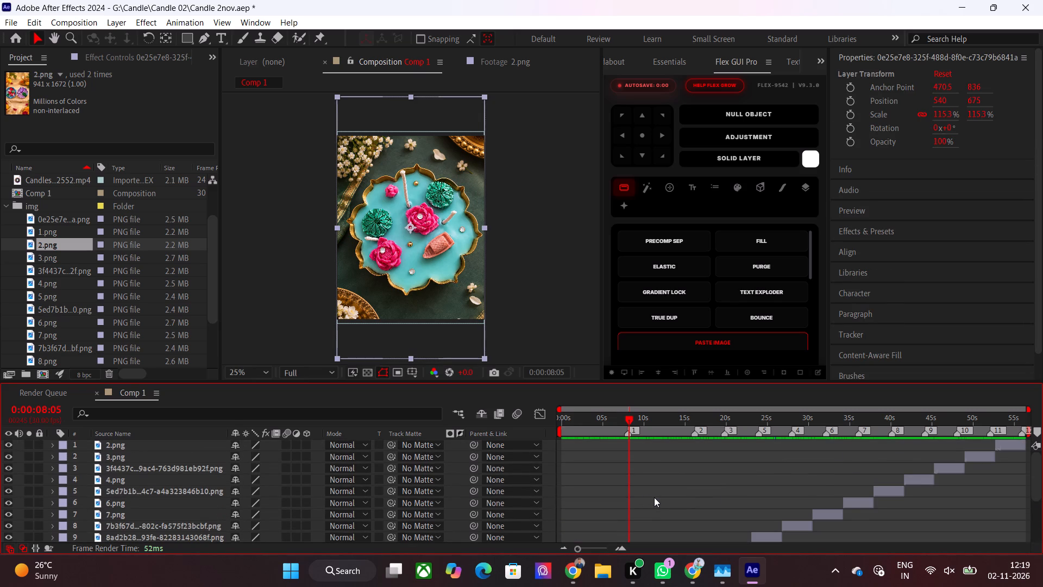
scroll(654, 497, "up", 4)
left_click(197, 447, "shift")
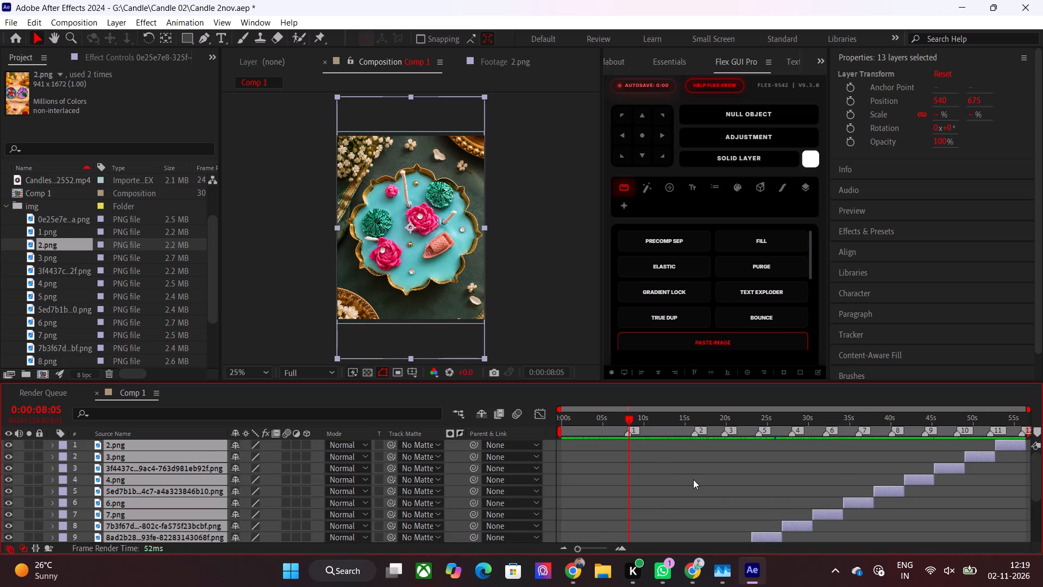
scroll(694, 482, "down", 3)
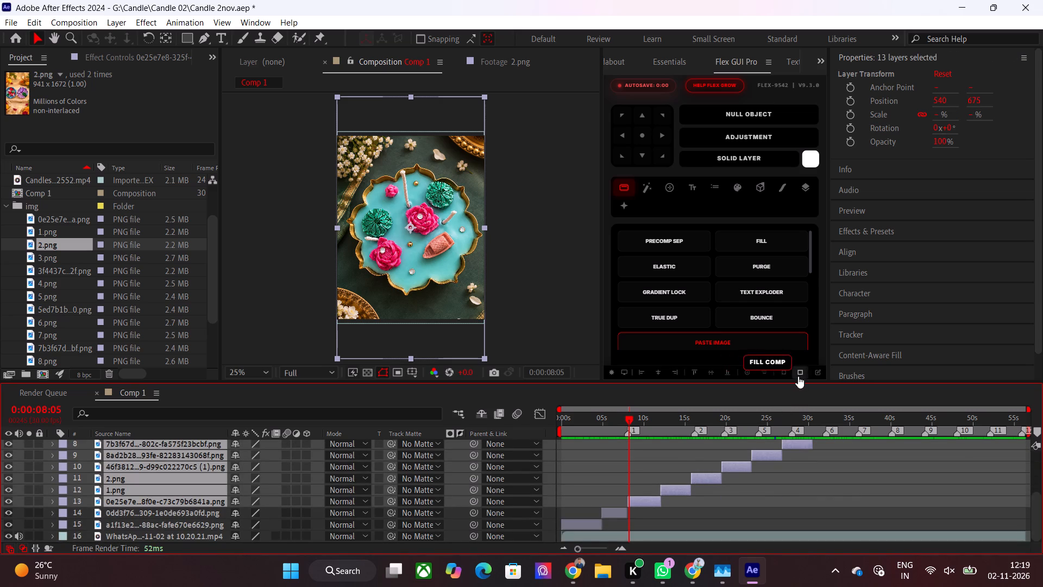
left_click(798, 376)
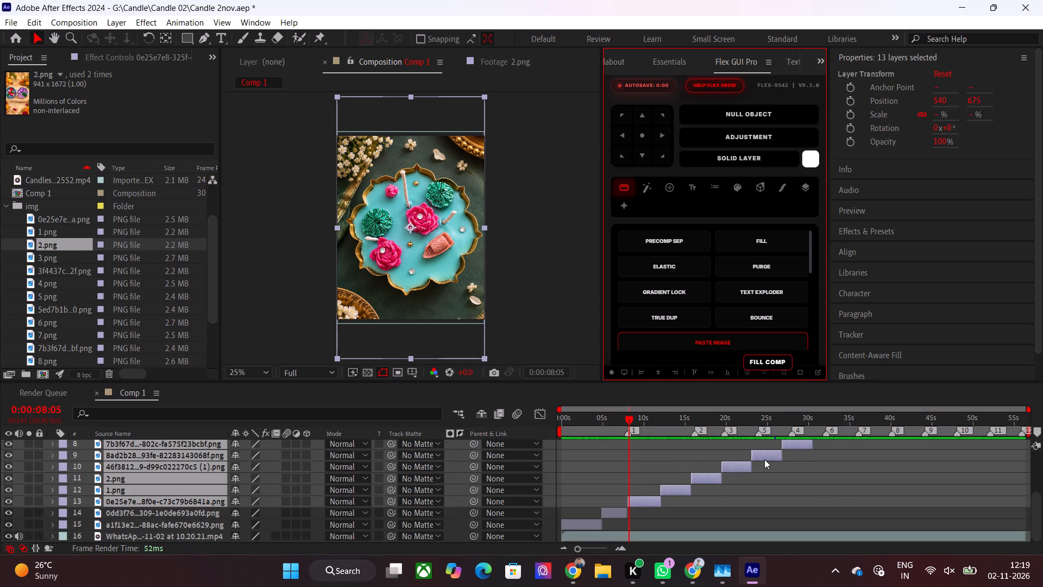
Save the project and clear the layer selection.
key("ctrl+s")
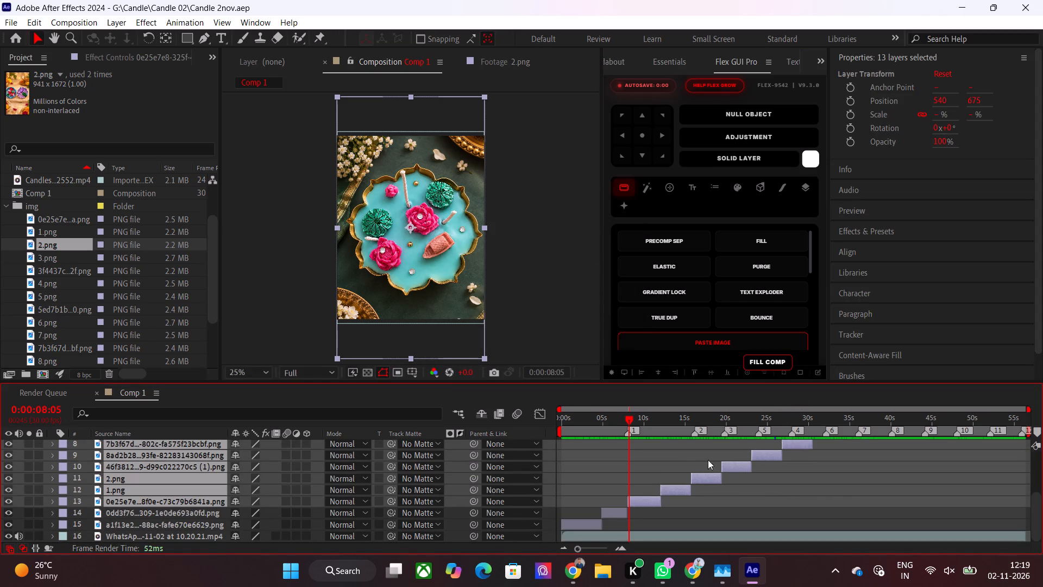
left_click(634, 466)
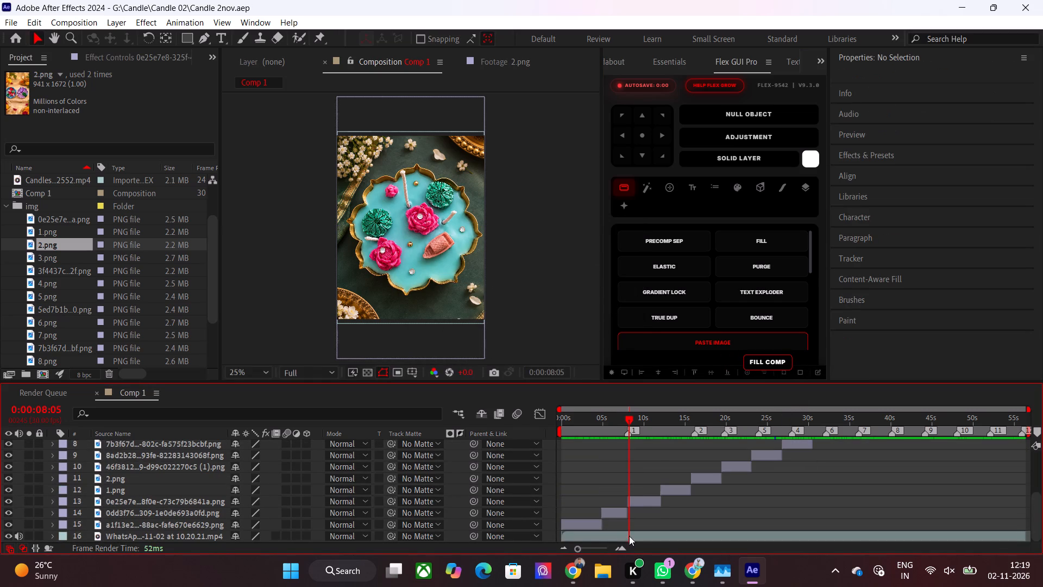
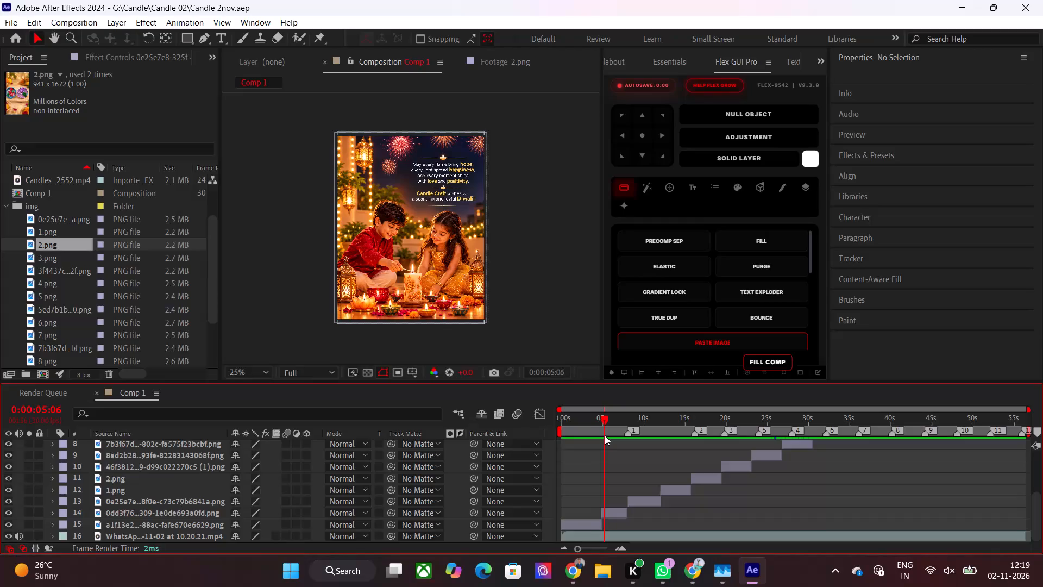
Apply Fill Comp to layers 14 (0dd3f76…png) and 15 (a1f13e2…png), and clear the selection.
left_click(616, 510)
left_click(797, 377)
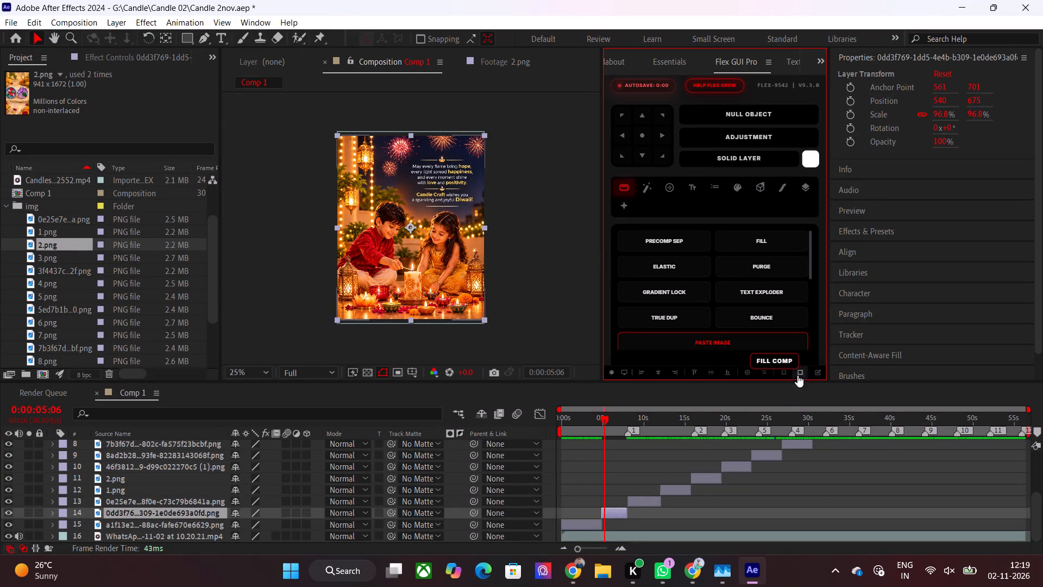
left_click(781, 370)
left_click(794, 371)
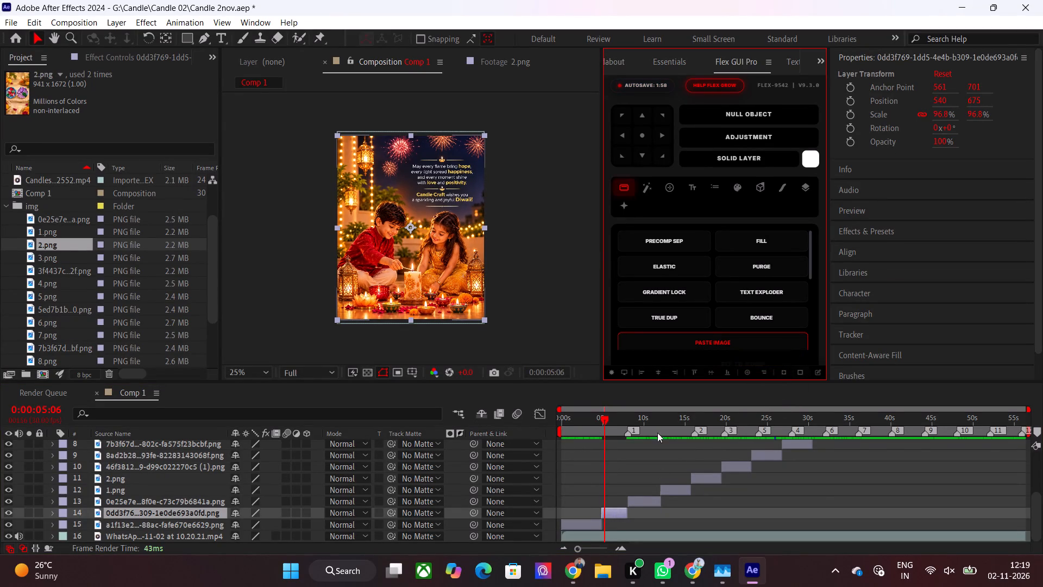
left_click(590, 430)
left_click(585, 523)
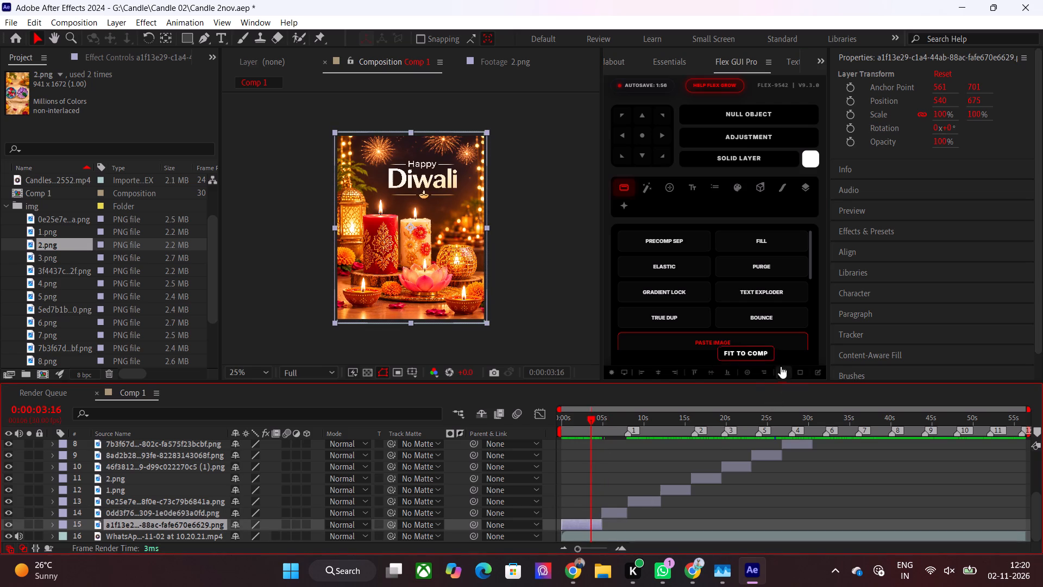
left_click(796, 373)
left_click(583, 488)
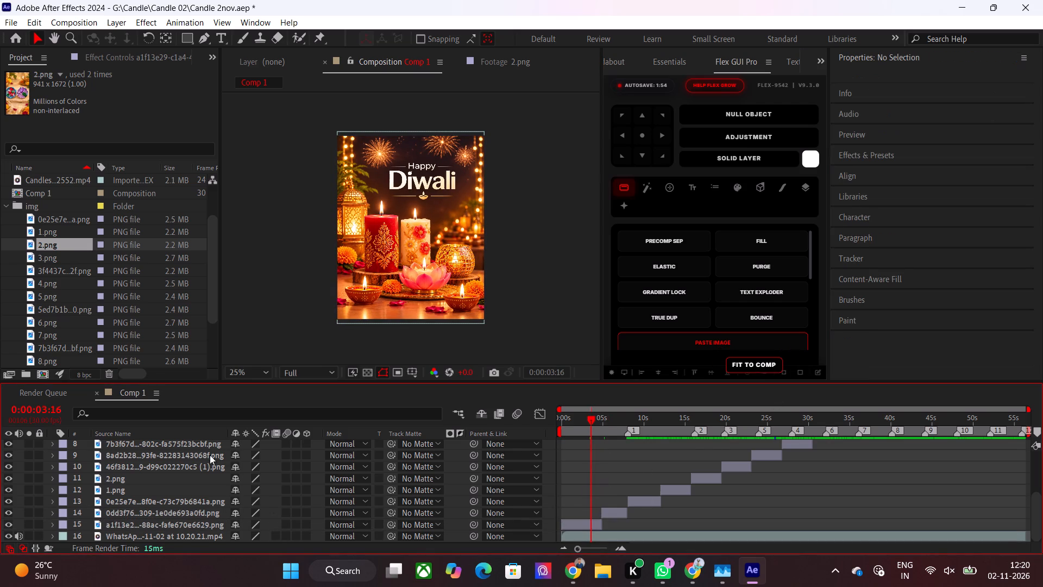
Inspect the fitted images up close and scrub through all of Comp 1, returning to 0:00:00:00.
scroll(448, 260, "up", 1)
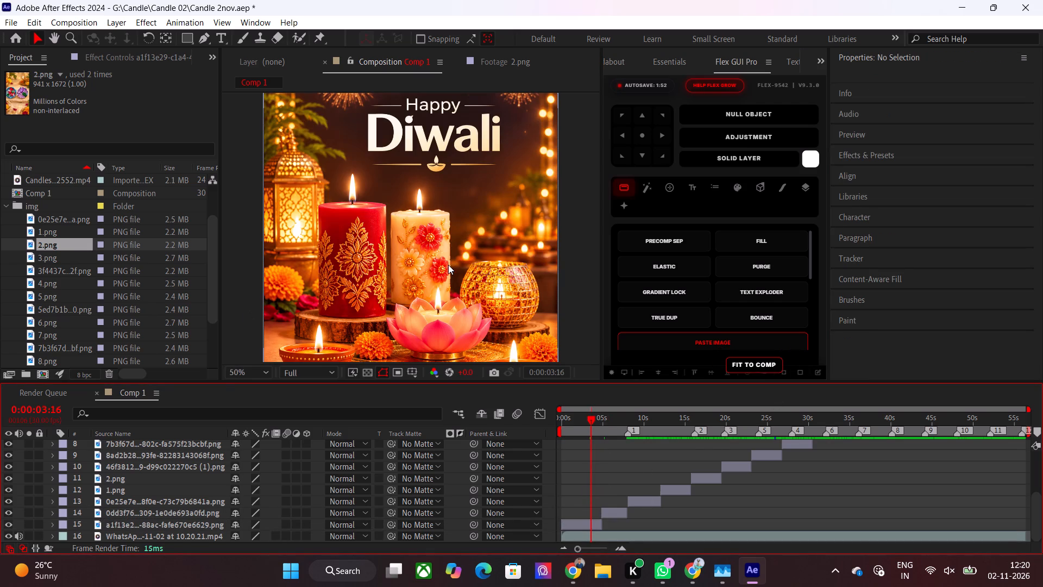
scroll(562, 259, "down", 2)
scroll(562, 259, "up", 2)
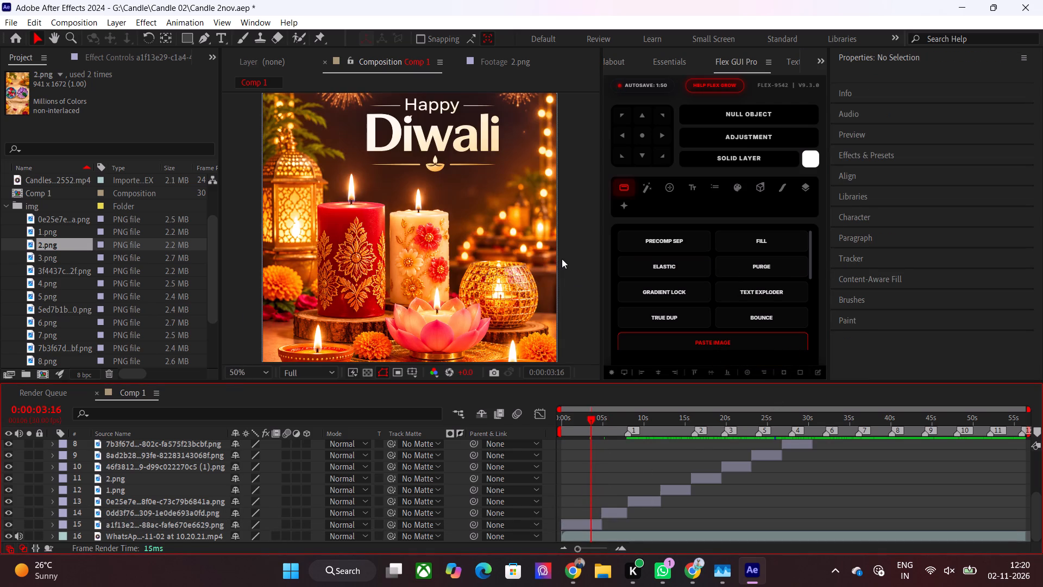
left_click_drag(600, 431, 661, 435)
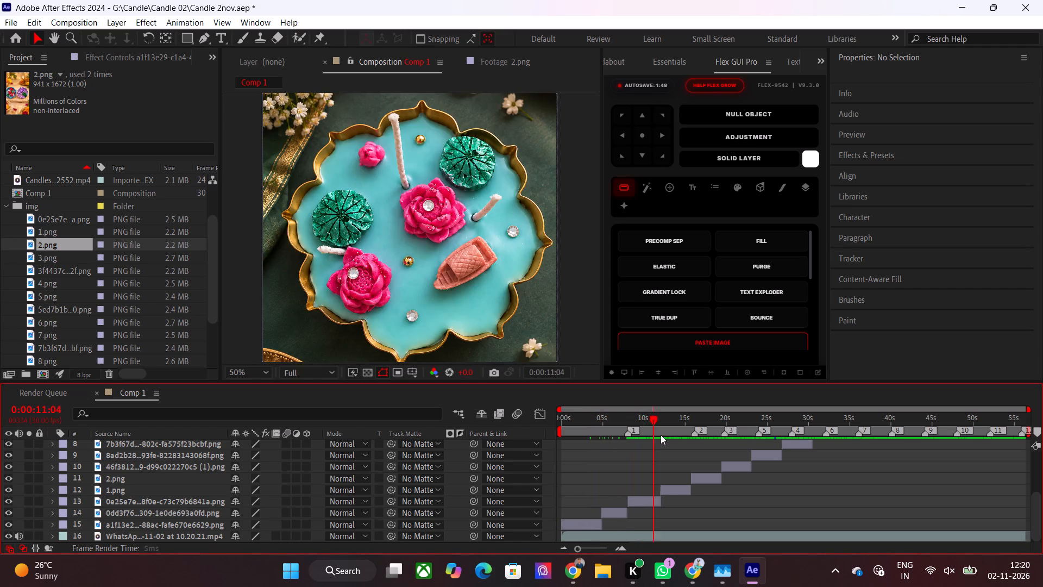
left_click_drag(661, 435, 663, 435)
scroll(526, 329, "down", 1)
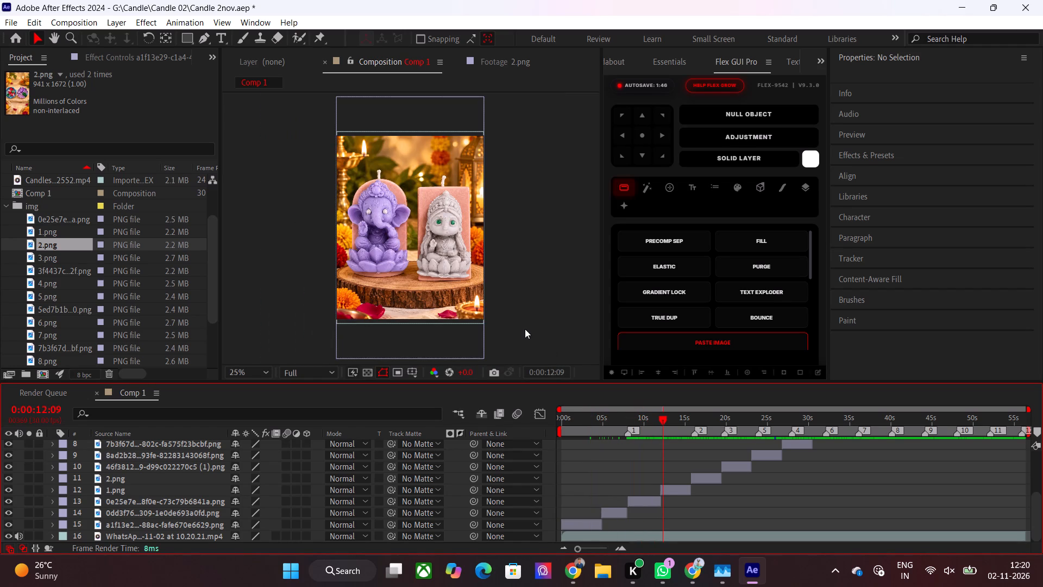
left_click_drag(672, 429, 776, 436)
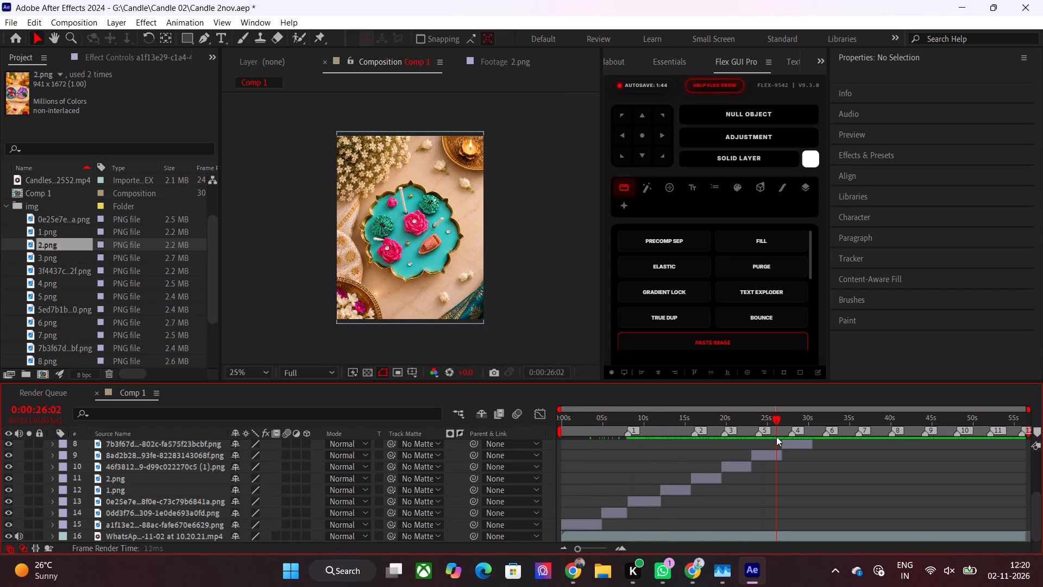
left_click_drag(776, 436, 879, 438)
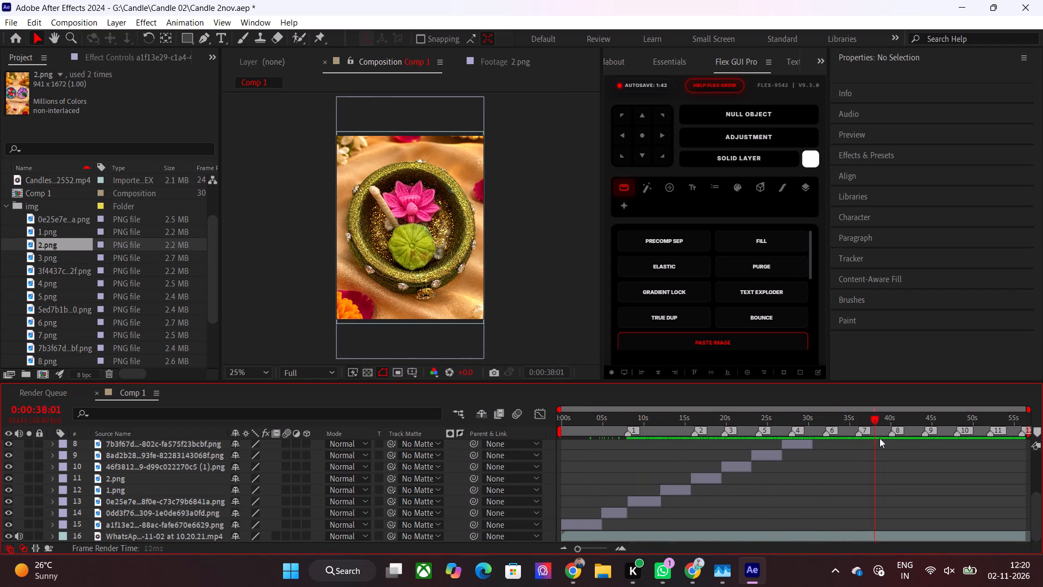
left_click_drag(879, 438, 1034, 444)
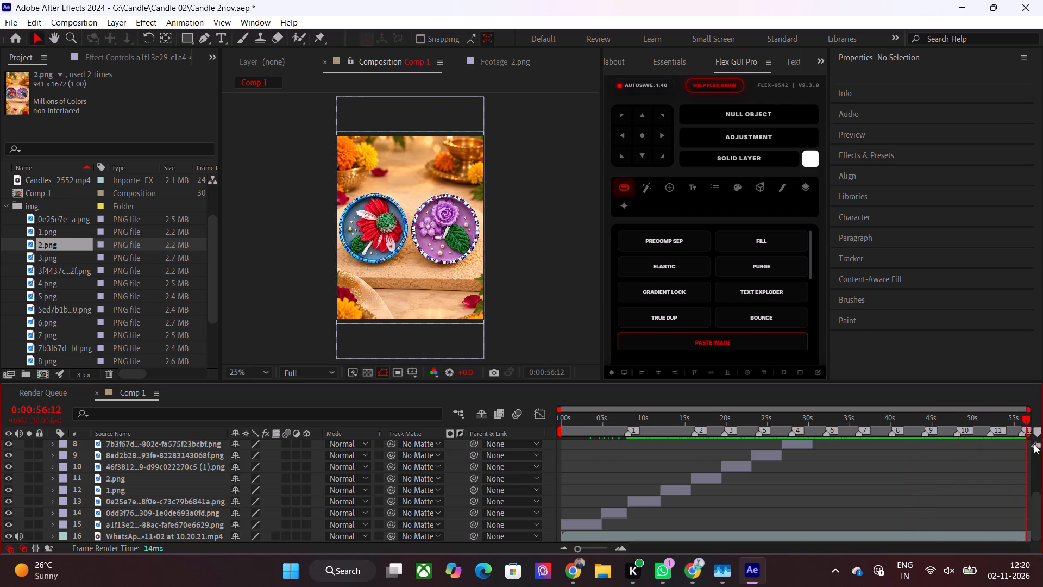
left_click_drag(1034, 444, 550, 499)
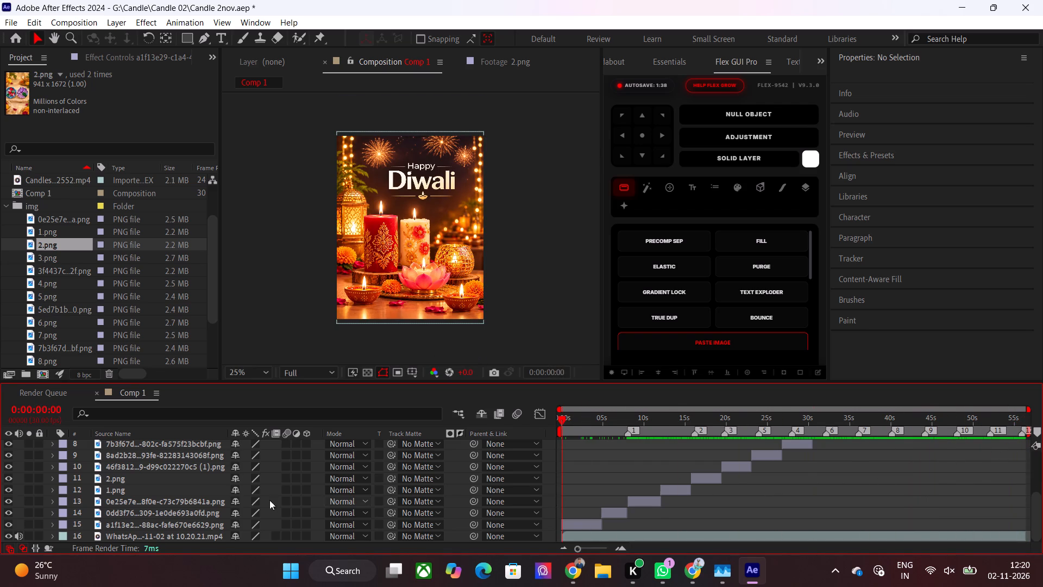
Extend the out points of all fifteen image layers slightly so each overlaps the following image.
left_click(156, 524)
scroll(162, 520, "up", 5)
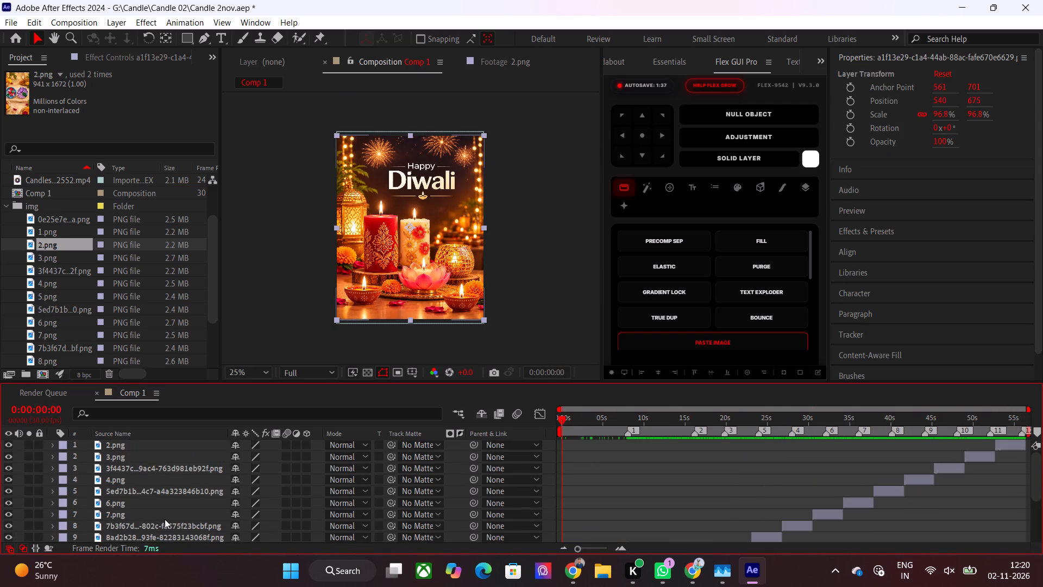
scroll(165, 519, "up", 2)
left_click(164, 444, "ctrl")
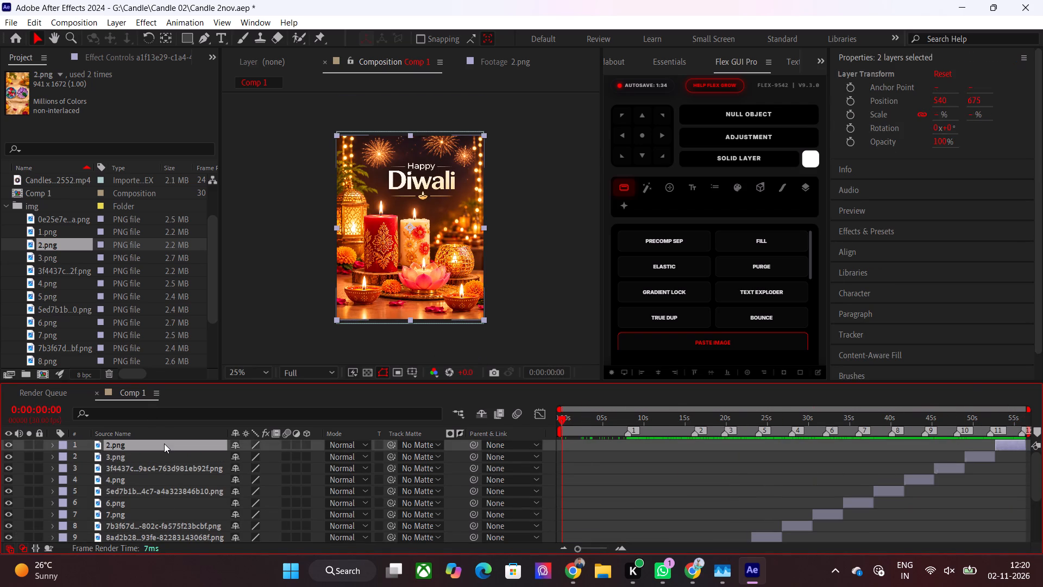
left_click(712, 493)
scroll(626, 498, "down", 5)
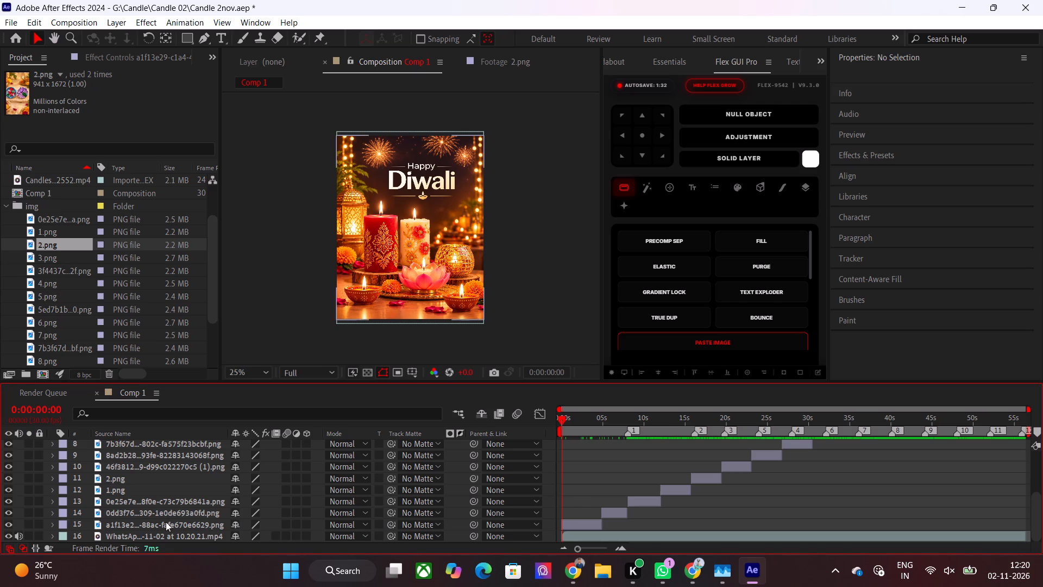
left_click(166, 522)
scroll(166, 522, "up", 8)
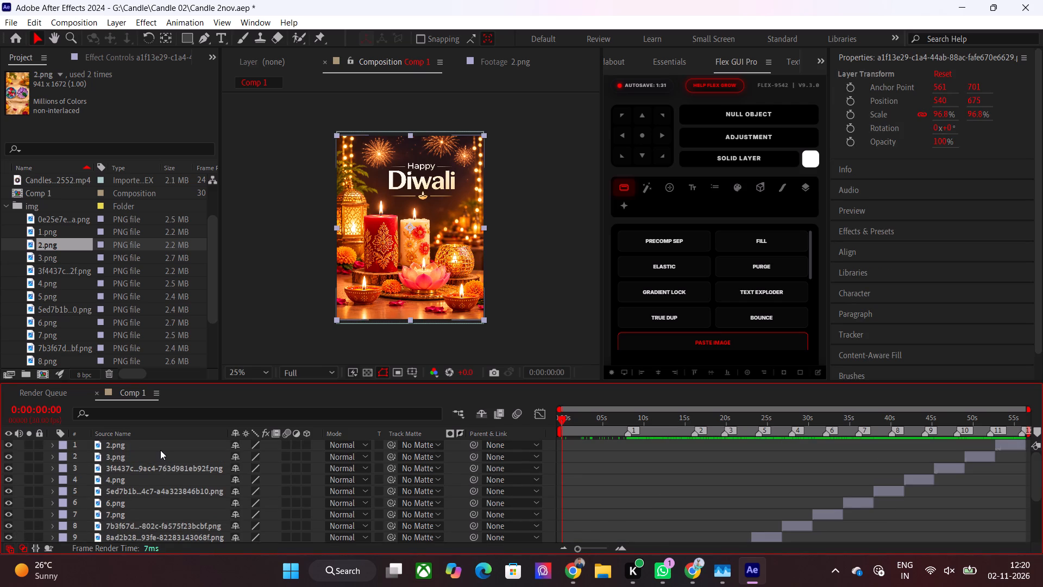
left_click(160, 450, "shift")
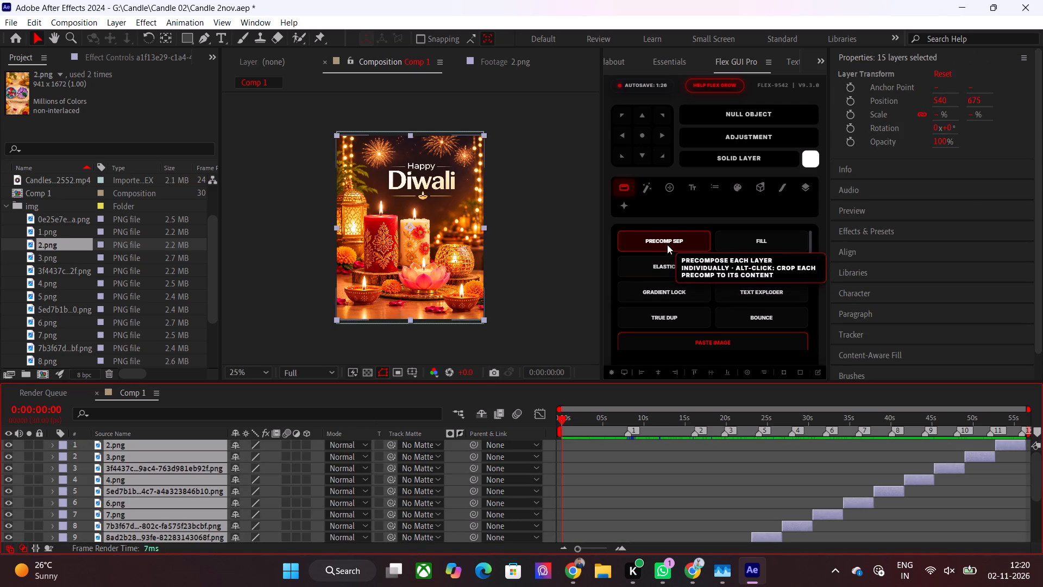
left_click(876, 503)
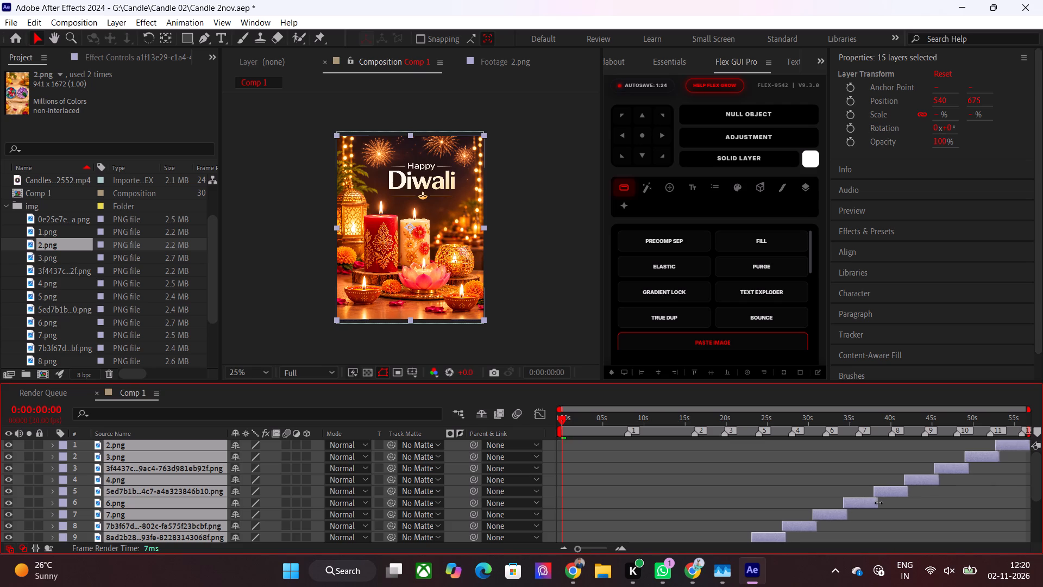
Precompose each of the fifteen selected image layers individually with Precomp Sep.
left_click(656, 246)
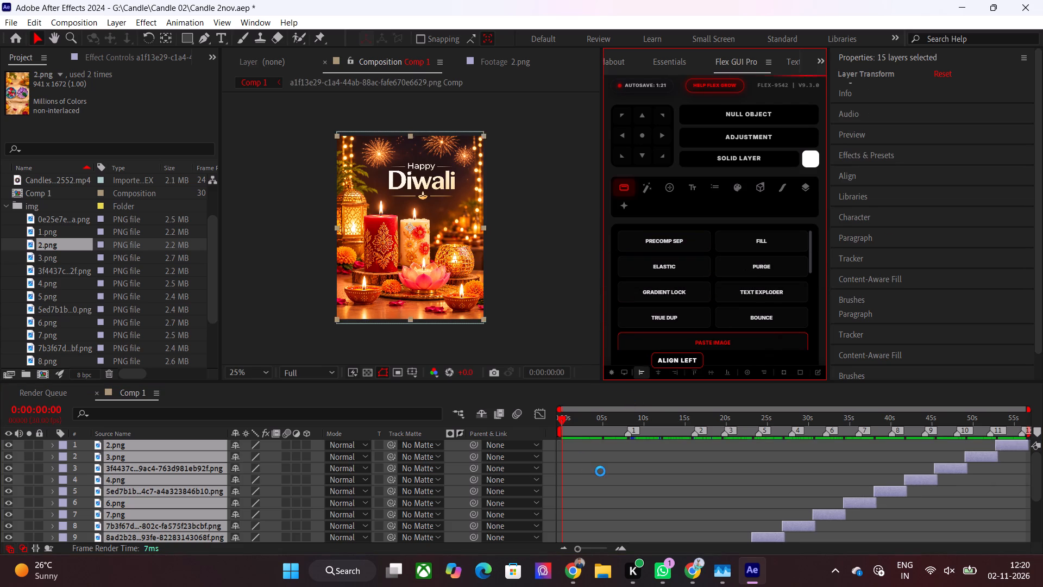
Preview the precomposed image sequence in Comp 1 from about 0:00:04:16 and again from about 0:00:01:27.
scroll(600, 471, "down", 4)
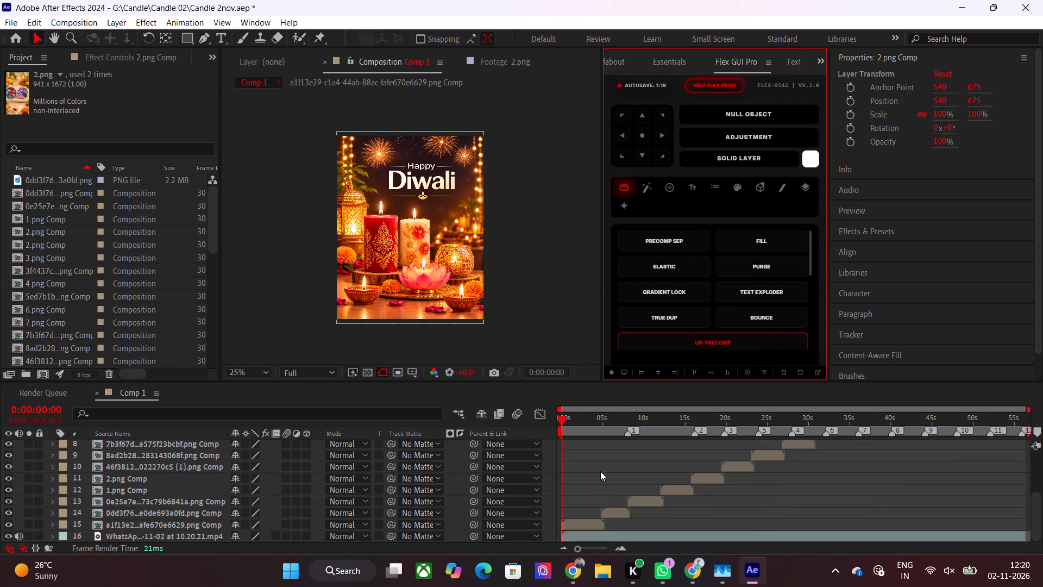
scroll(600, 471, "down", 4)
left_click_drag(589, 423, 599, 424)
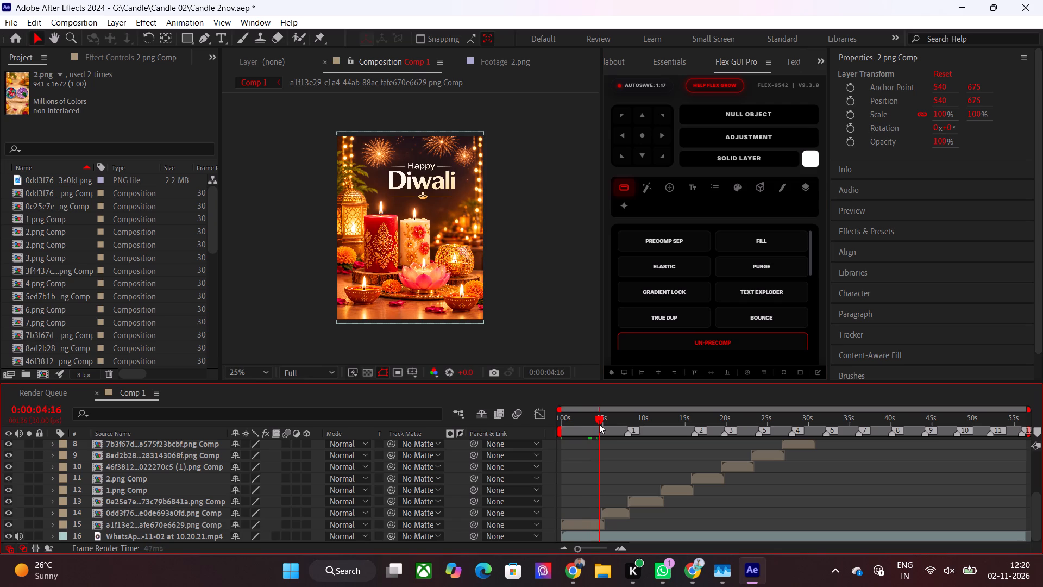
key("space")
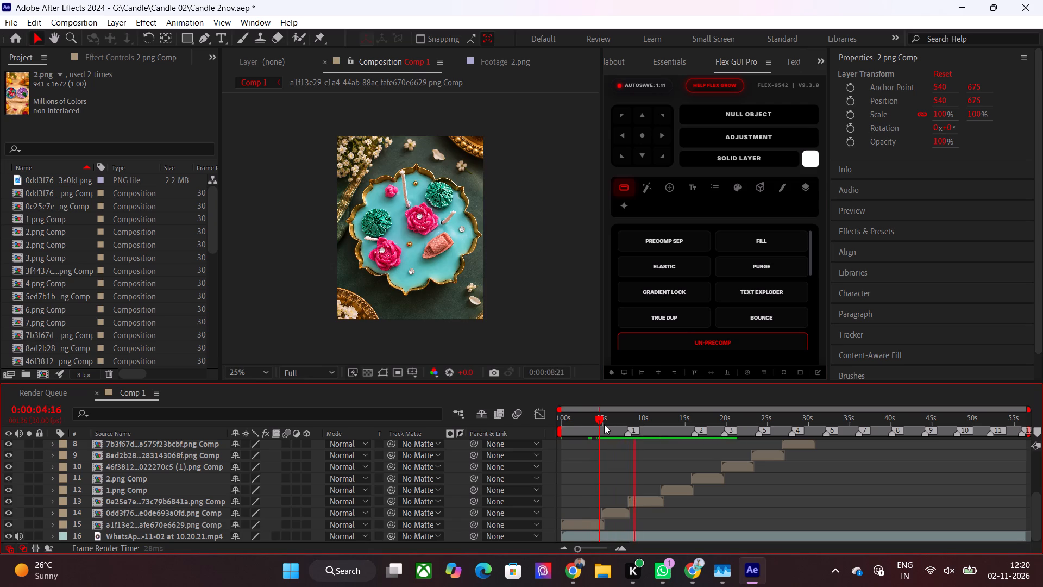
left_click(617, 424)
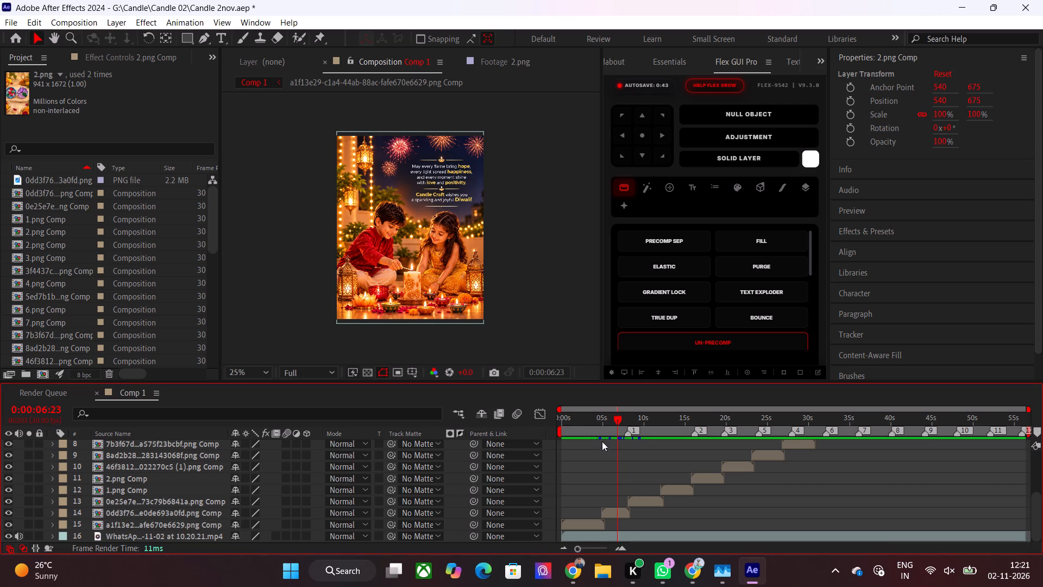
left_click_drag(600, 410, 582, 414)
left_click_drag(595, 414, 577, 419)
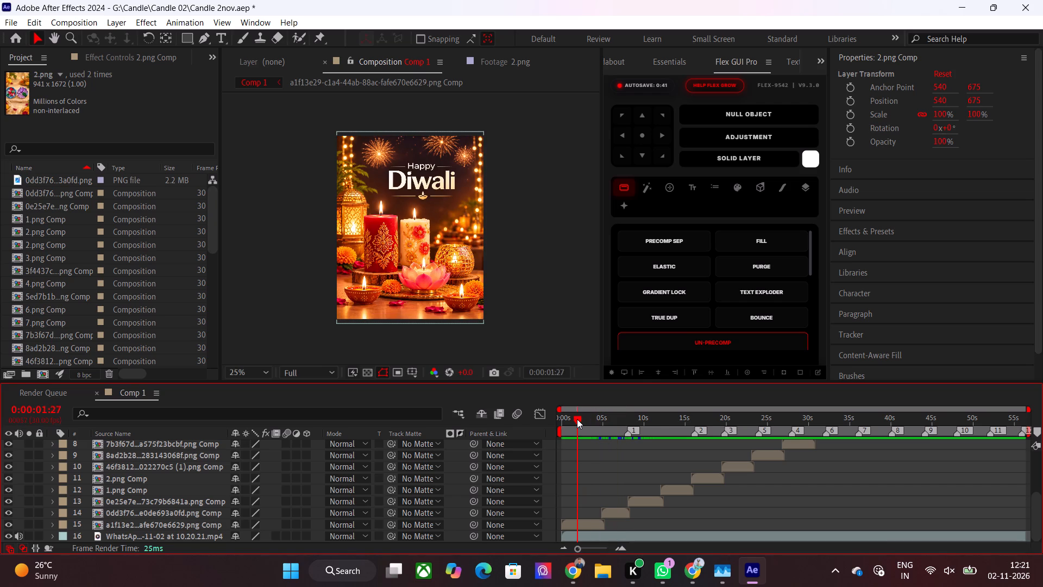
key("space")
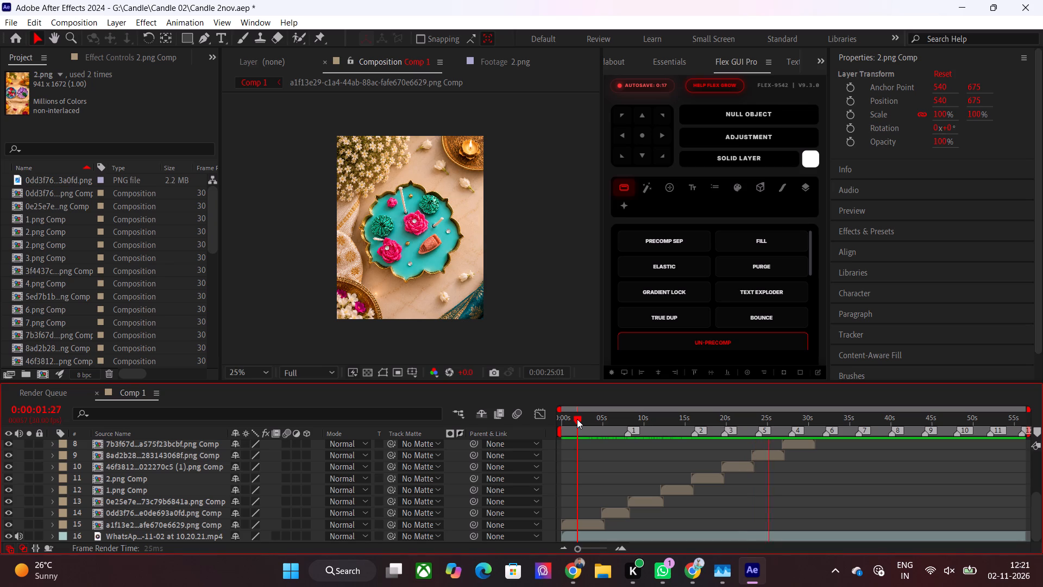
Scrub the sequence to about 0:00:43:05, play it from the start, and set the current time to 0:00:03:14.
left_click_drag(577, 419, 608, 419)
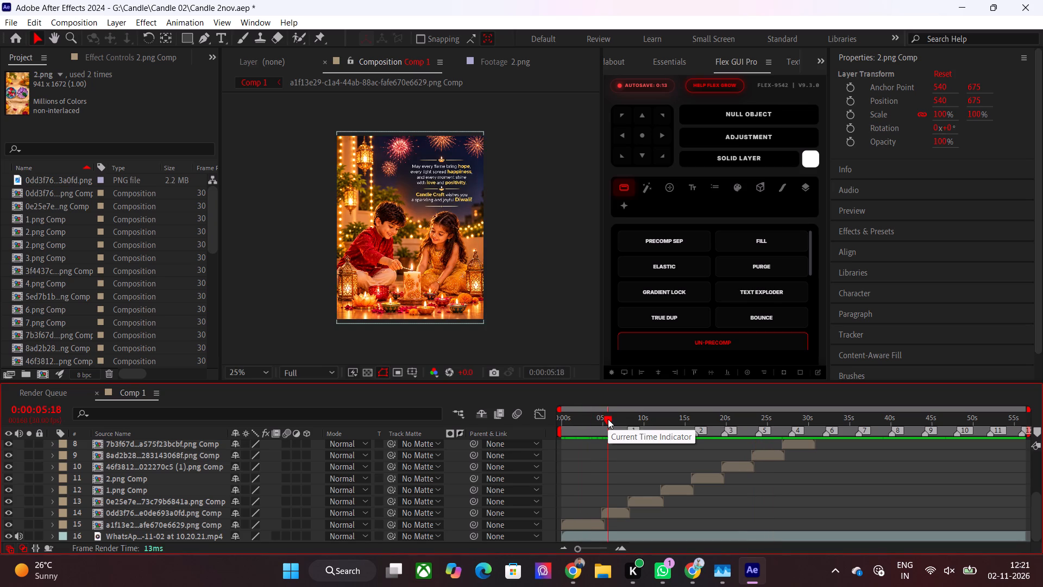
left_click_drag(608, 419, 642, 420)
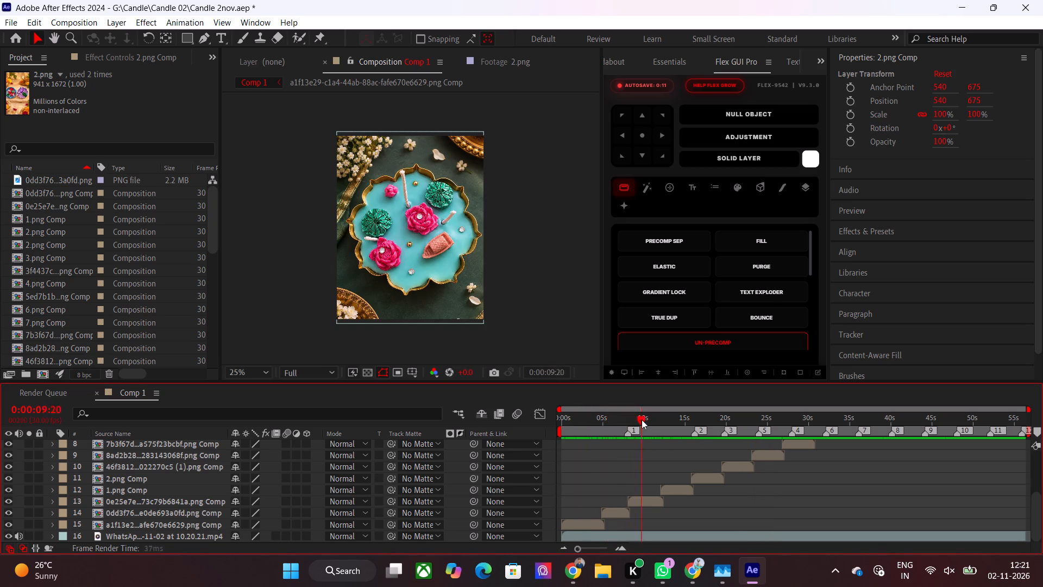
left_click_drag(642, 420, 874, 453)
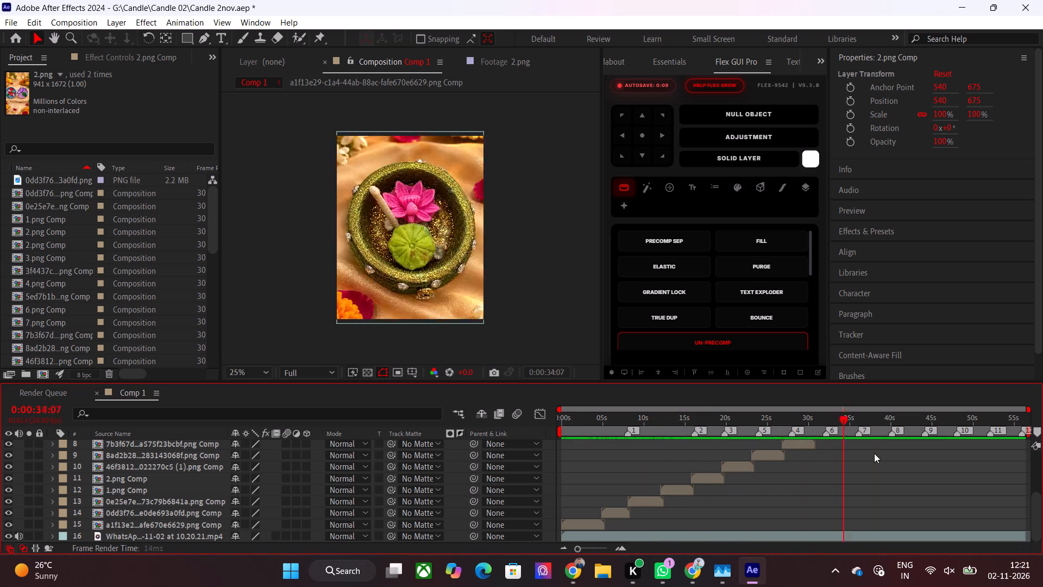
left_click_drag(874, 453, 916, 465)
scroll(916, 465, "up", 6)
scroll(654, 490, "down", 5)
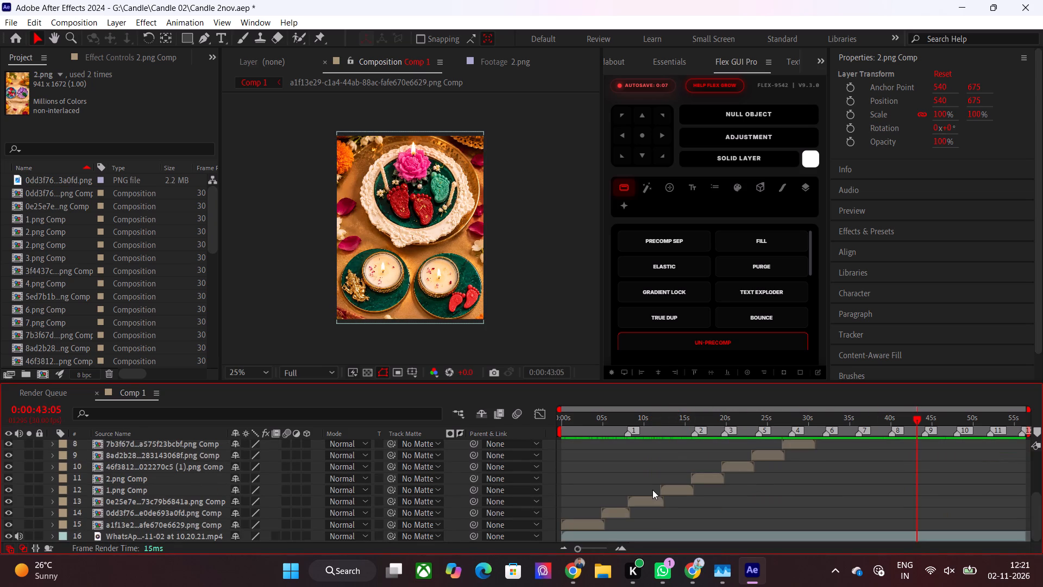
left_click_drag(655, 423, 584, 470)
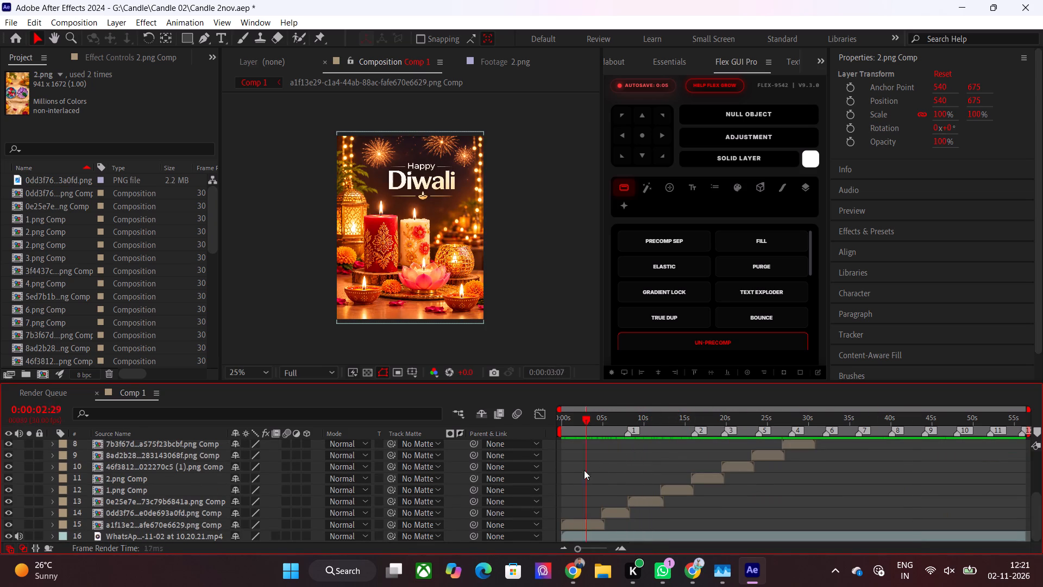
left_click_drag(584, 470, 561, 478)
key("space")
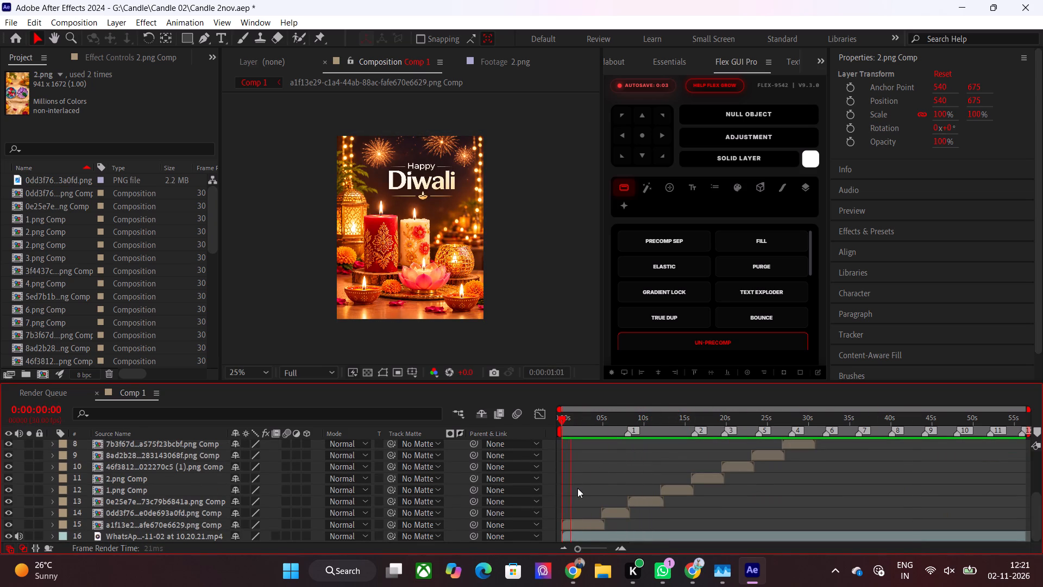
left_click(590, 428)
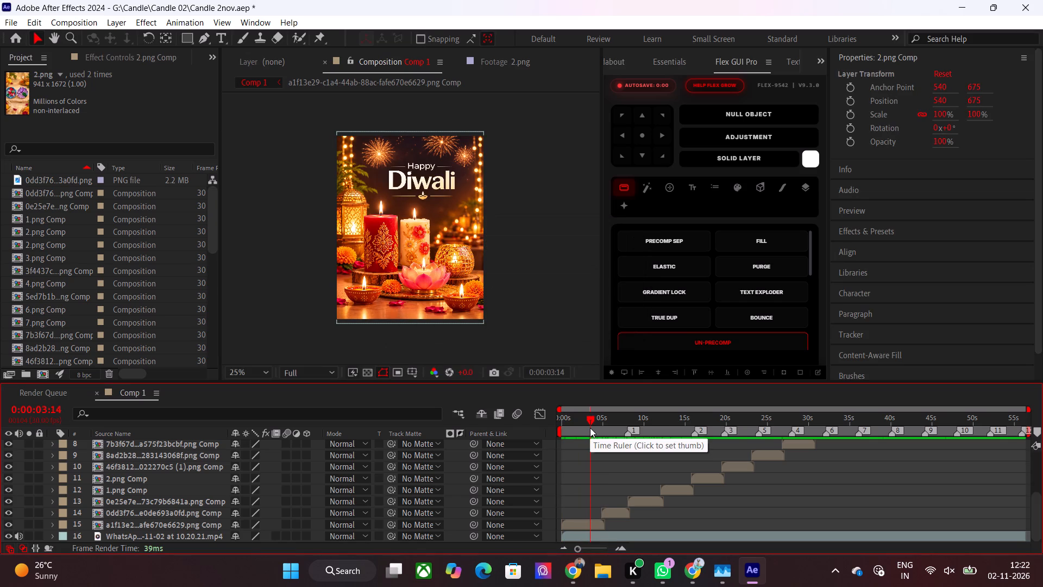
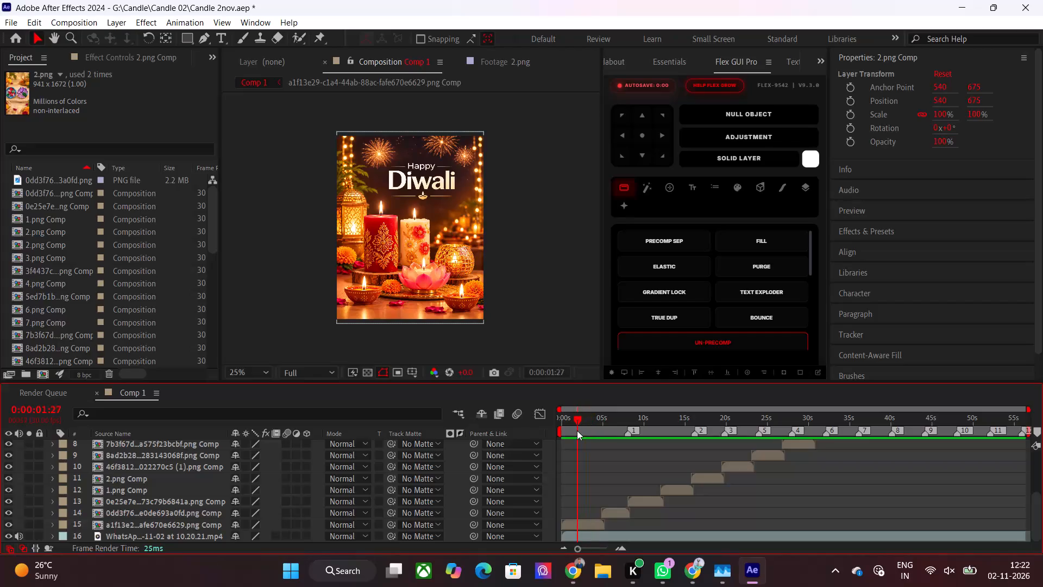
Scrub the Comp 1 image sequence from the start to about 0:00:55:01, recheck the early transitions, and set the current time to 0:00:08:02.
right_click_drag(550, 446, 603, 446)
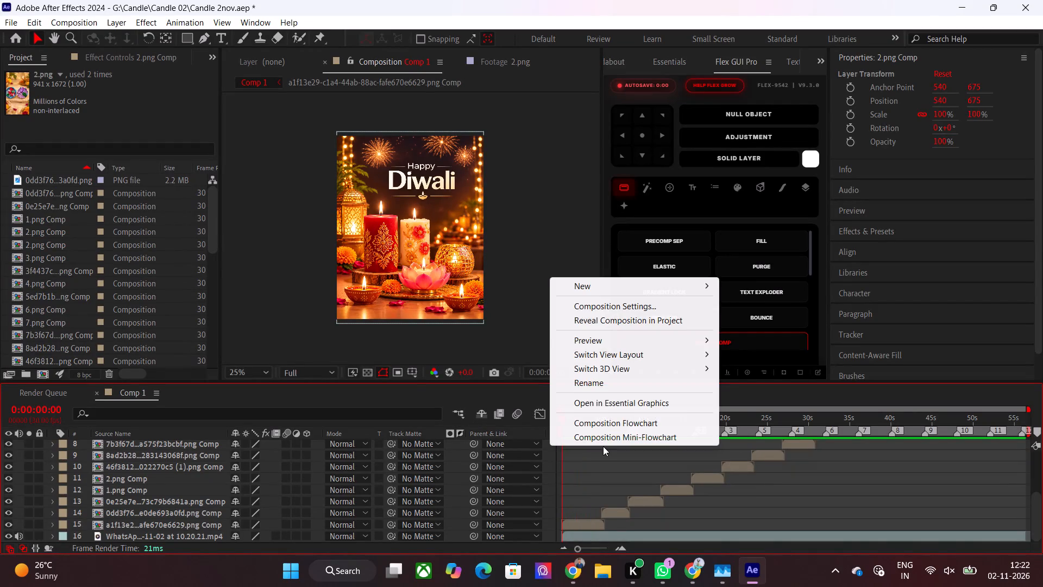
left_click(598, 484)
left_click_drag(564, 421, 646, 442)
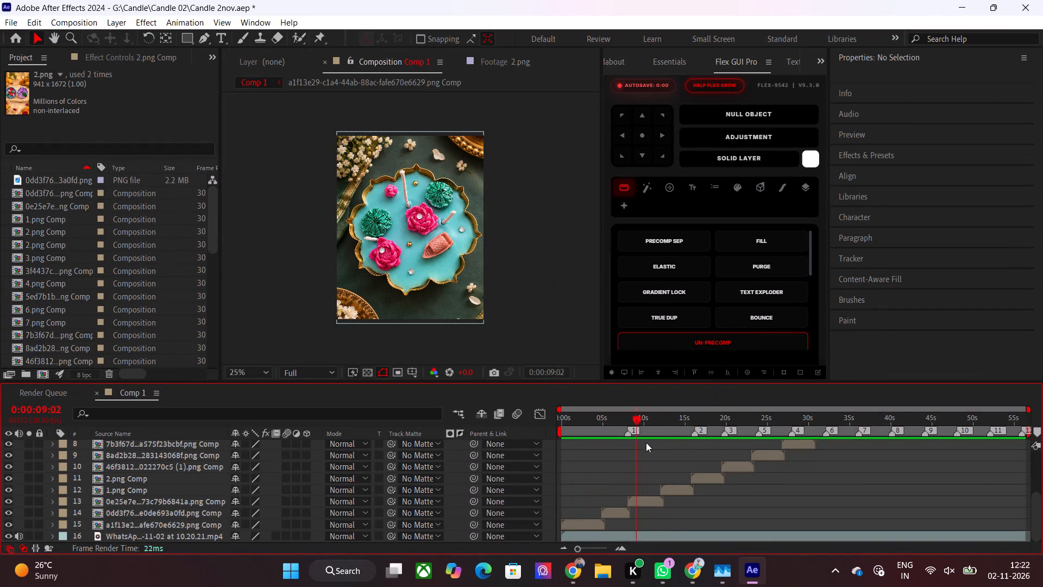
left_click_drag(646, 442, 831, 534)
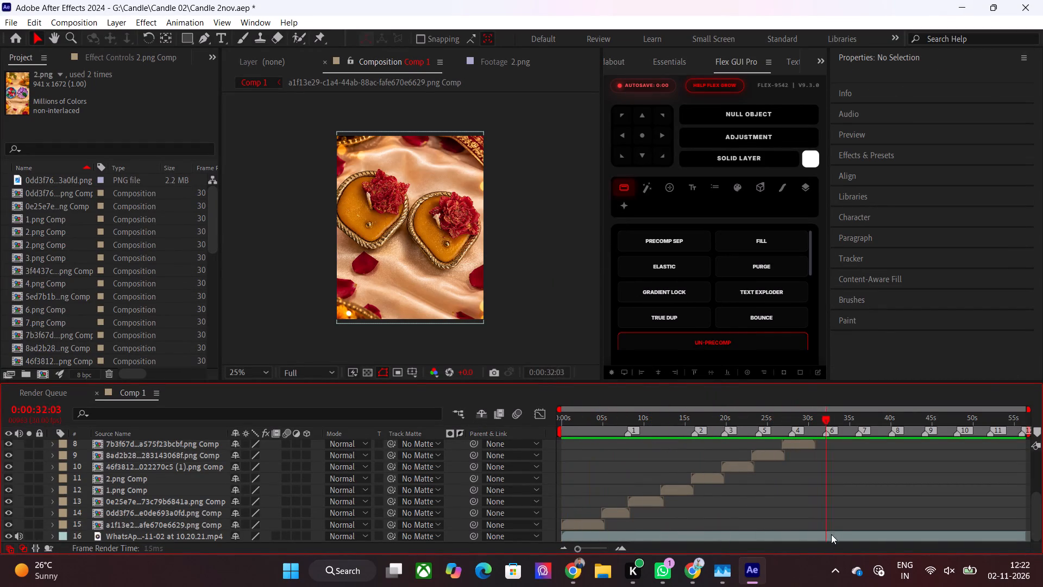
left_click_drag(831, 534, 851, 538)
right_click_drag(834, 534, 851, 536)
left_click(786, 519)
left_click_drag(830, 421, 979, 462)
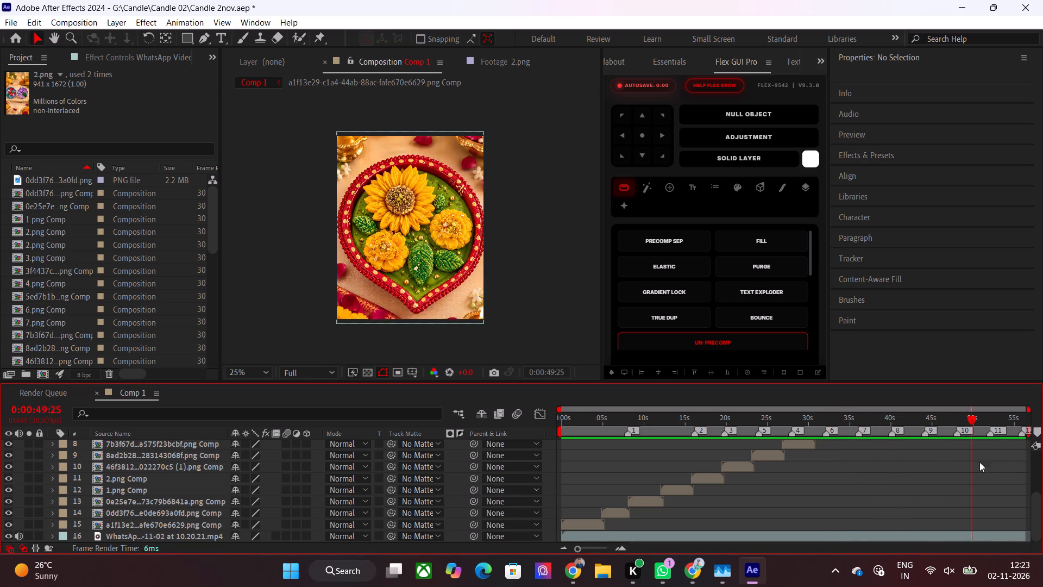
left_click_drag(979, 462, 1010, 483)
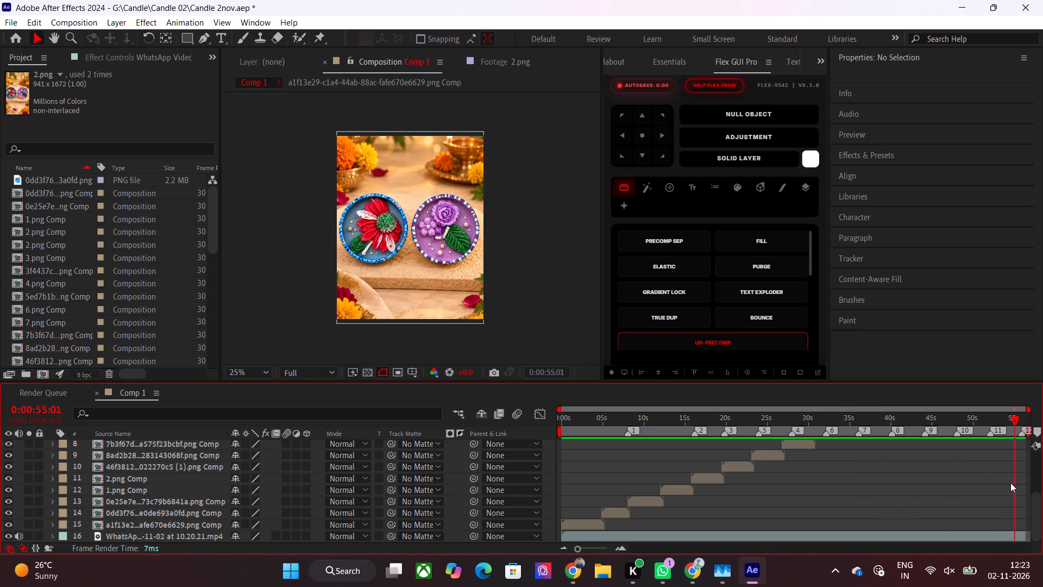
left_click_drag(1010, 483, 616, 486)
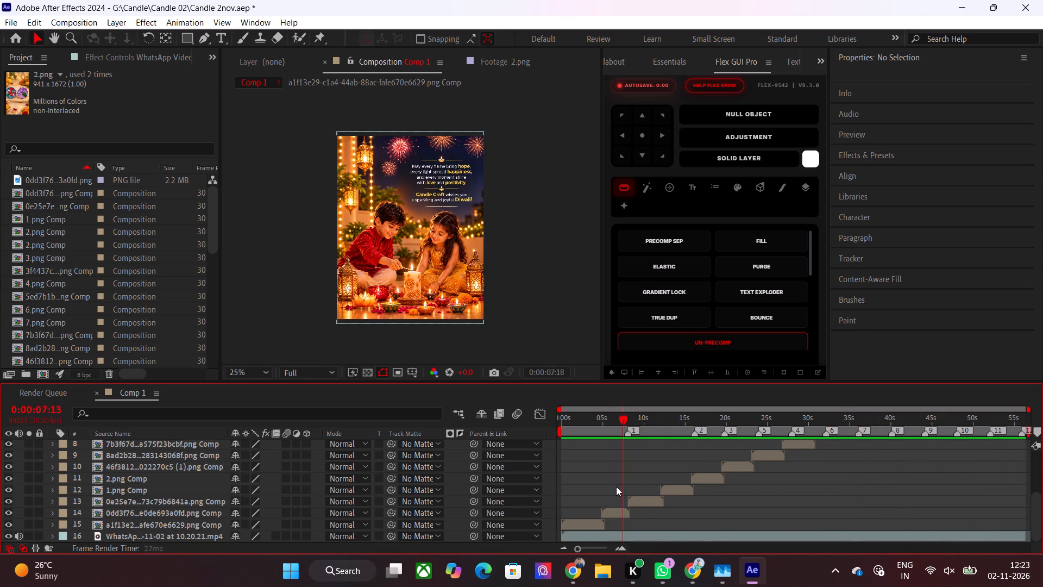
left_click_drag(616, 486, 599, 496)
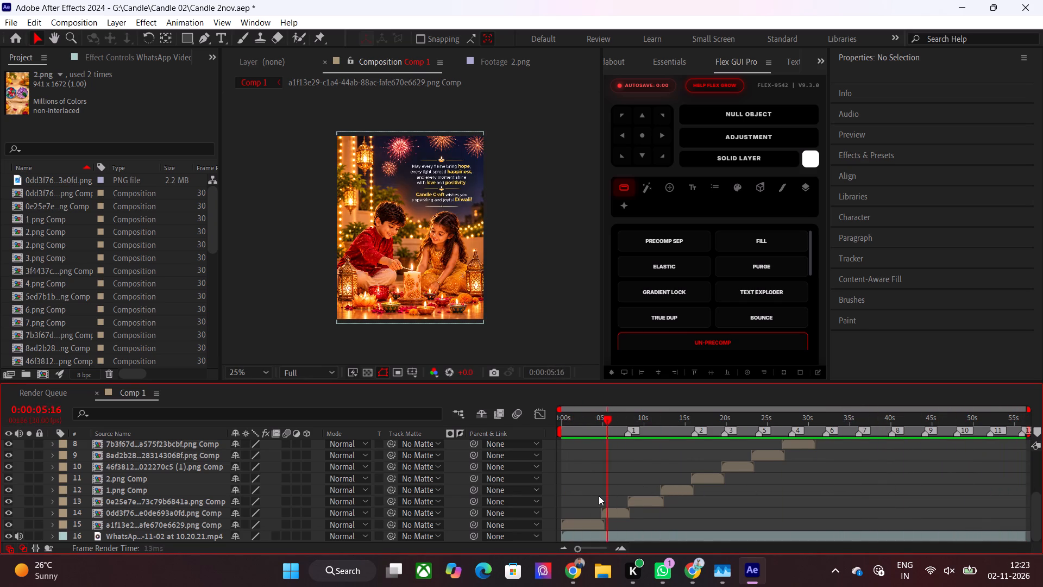
left_click_drag(599, 496, 651, 506)
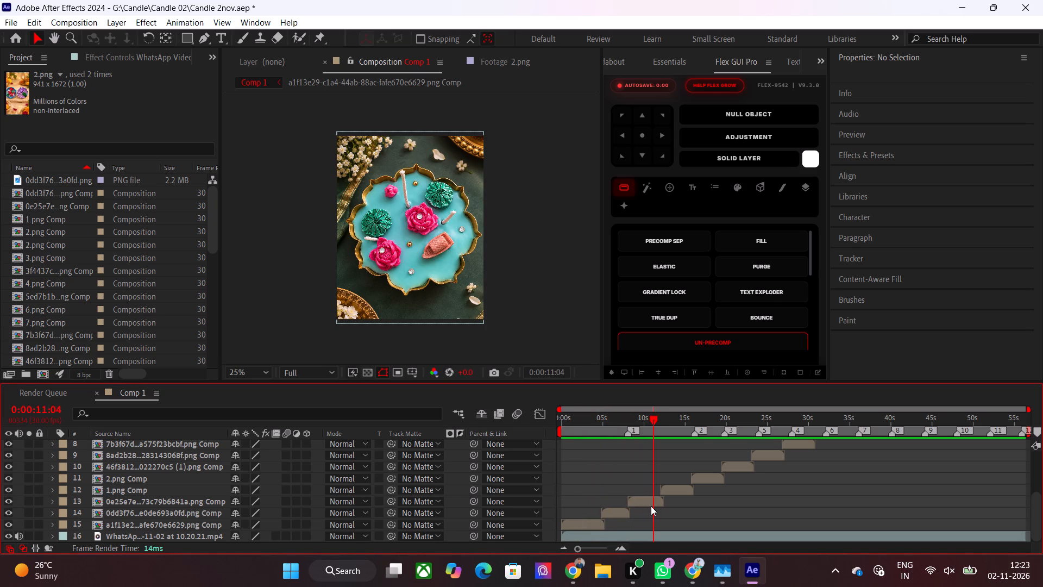
left_click_drag(651, 506, 625, 526)
left_click(642, 502)
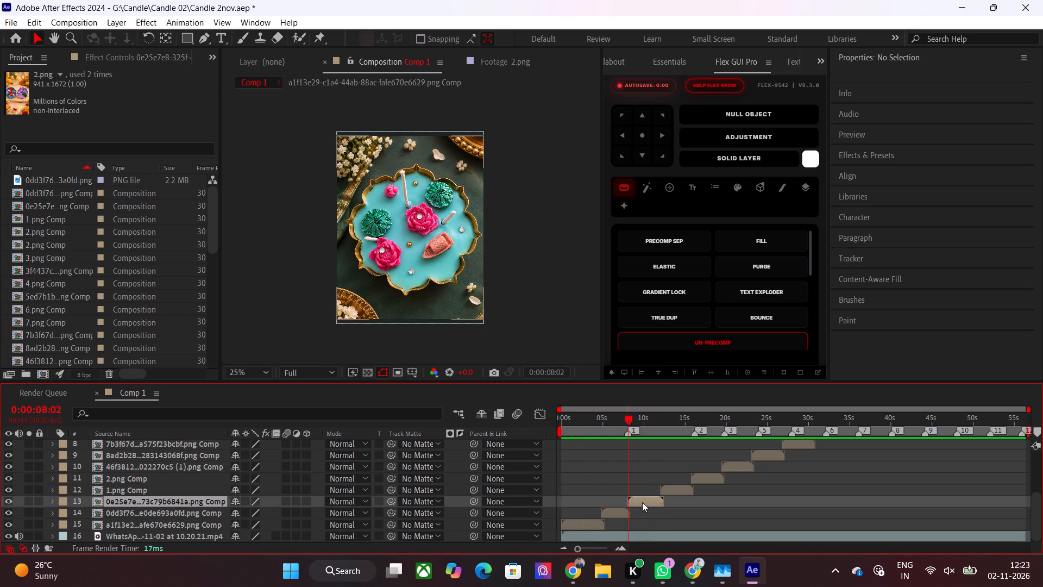
left_click(631, 424, "shift")
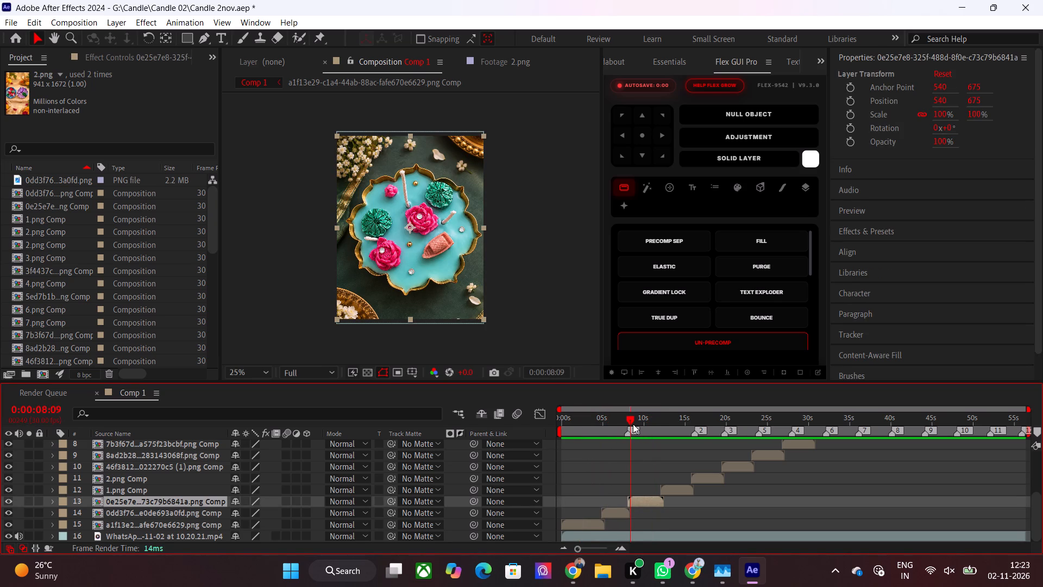
left_click(638, 457)
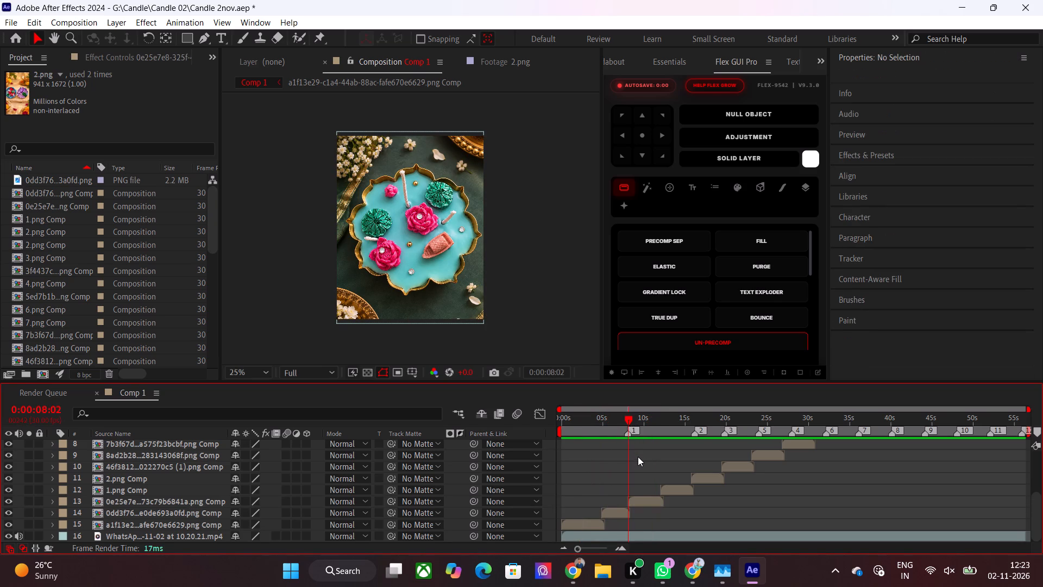
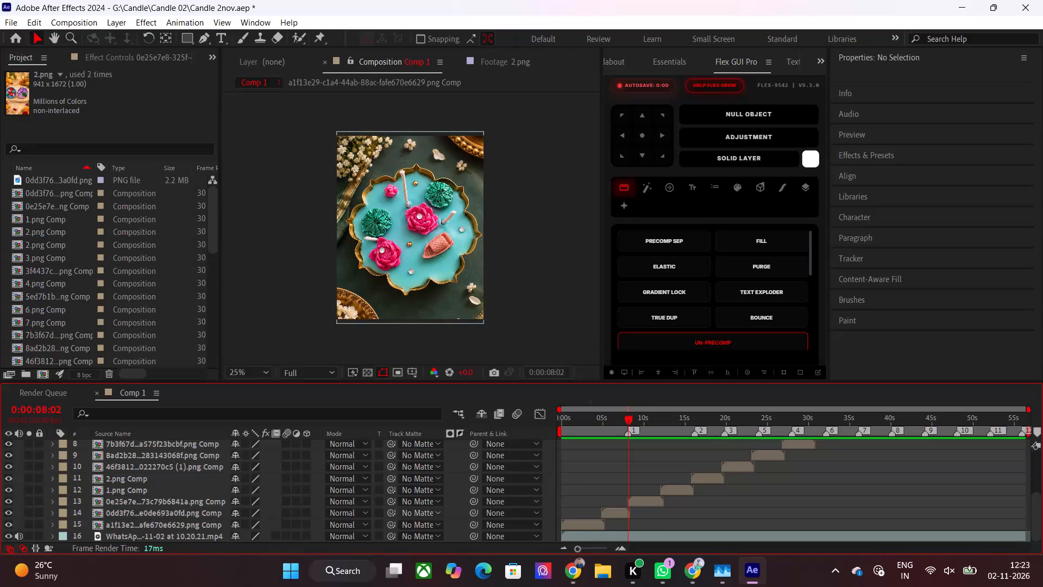
Return the current time of Comp 1 to 0:00:00:00.
left_click_drag(606, 426, 505, 467)
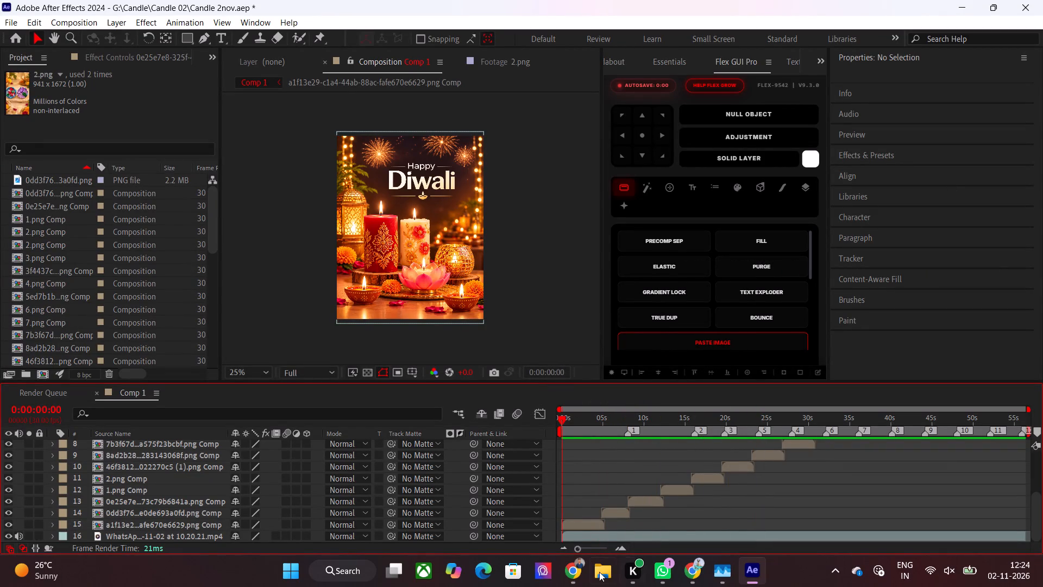
Switch to Chrome and search YouTube for "diwali background music".
left_click(570, 566)
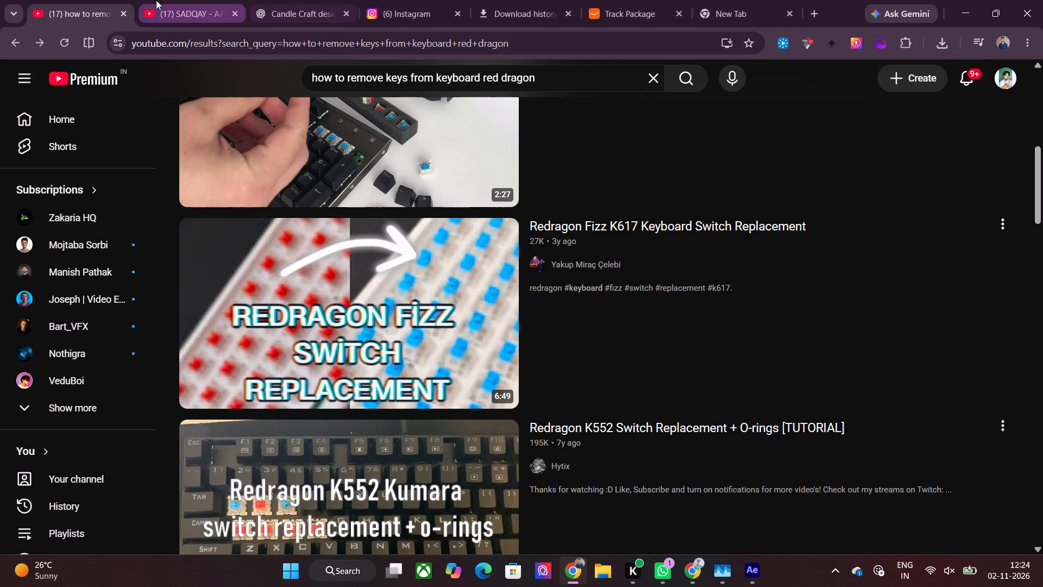
left_click_drag(569, 79, 37, 151)
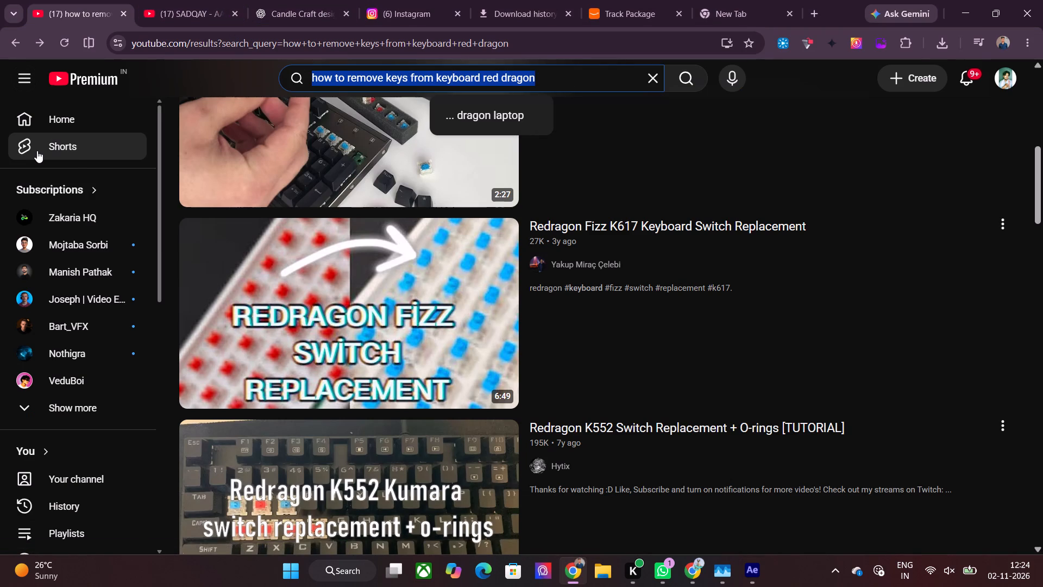
type("de")
key("BackSpace")
type("iwali background music")
key("Return")
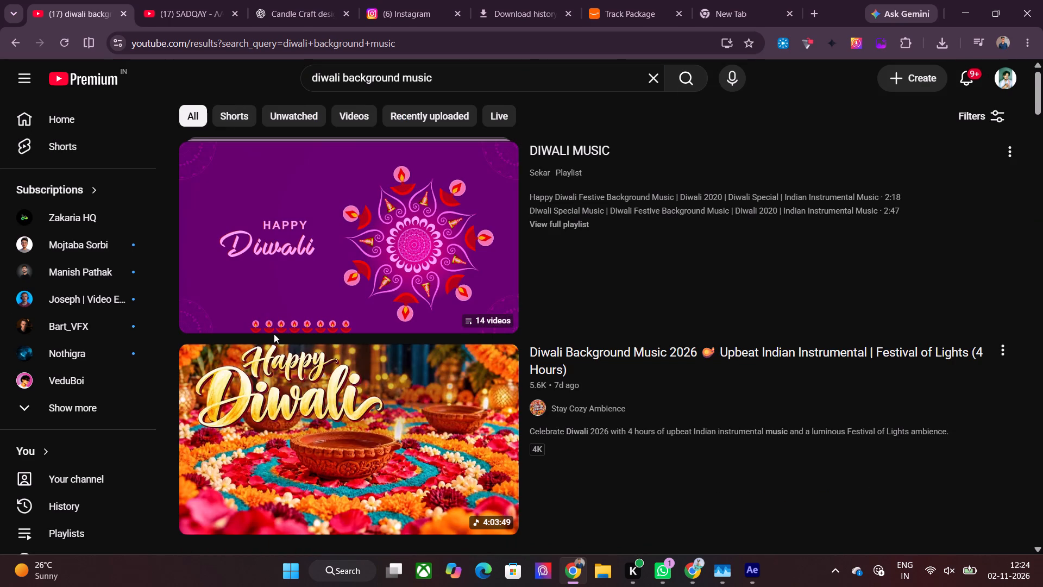
Open the SomDev Studio track "Diwali No Copyright Music" from the results and preview it from a few seconds in.
scroll(274, 334, "down", 10)
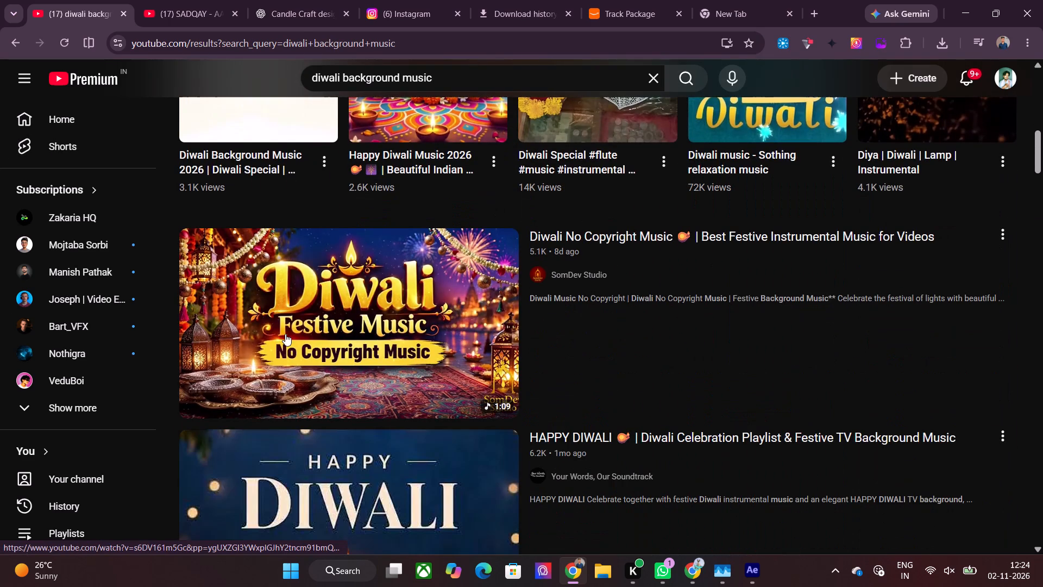
left_click(348, 370)
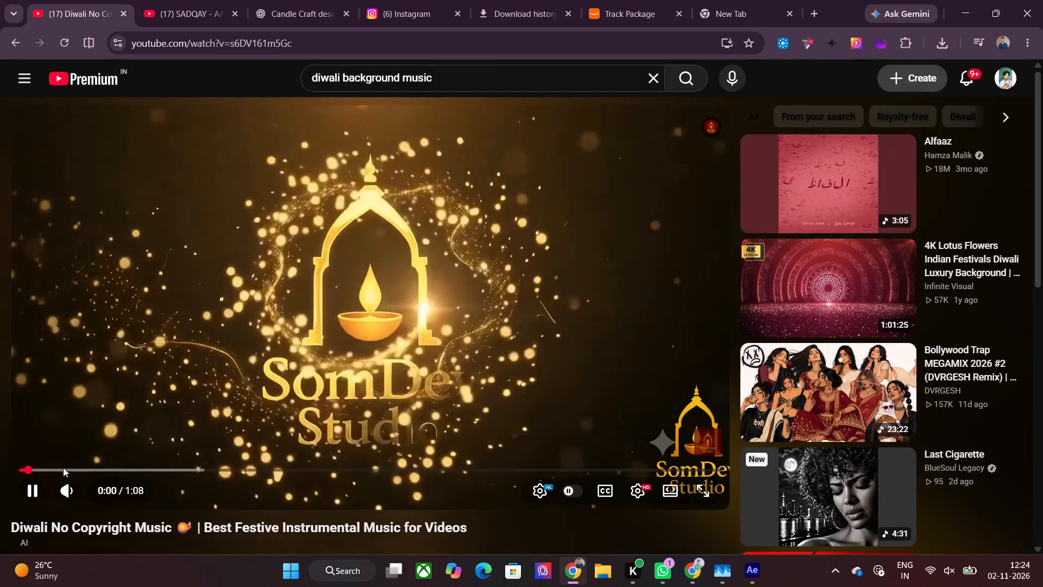
left_click(62, 469)
left_click(121, 490)
left_click(116, 490)
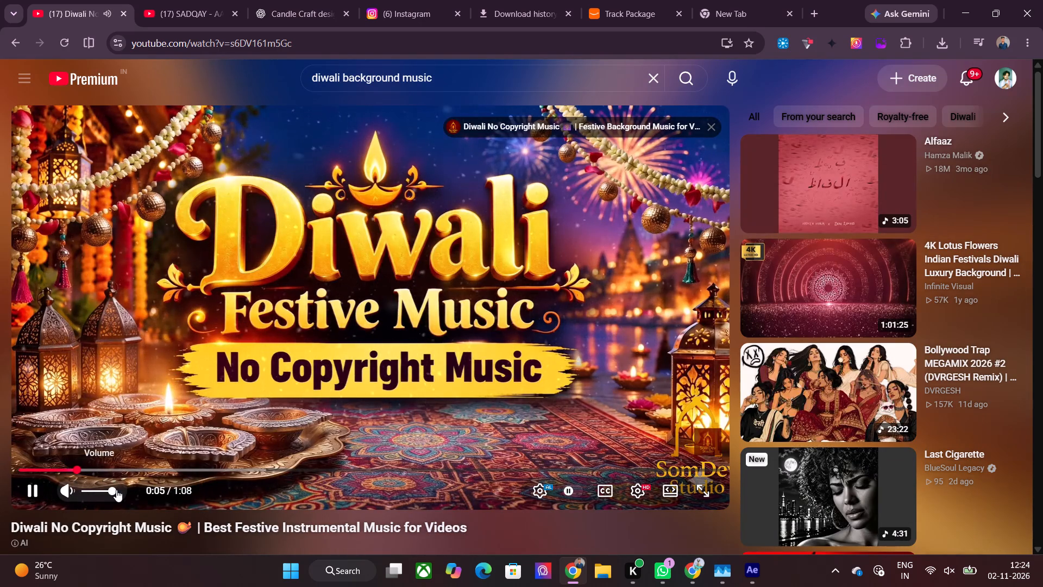
Turn the system sound on with the volume at 37.
left_click(960, 570)
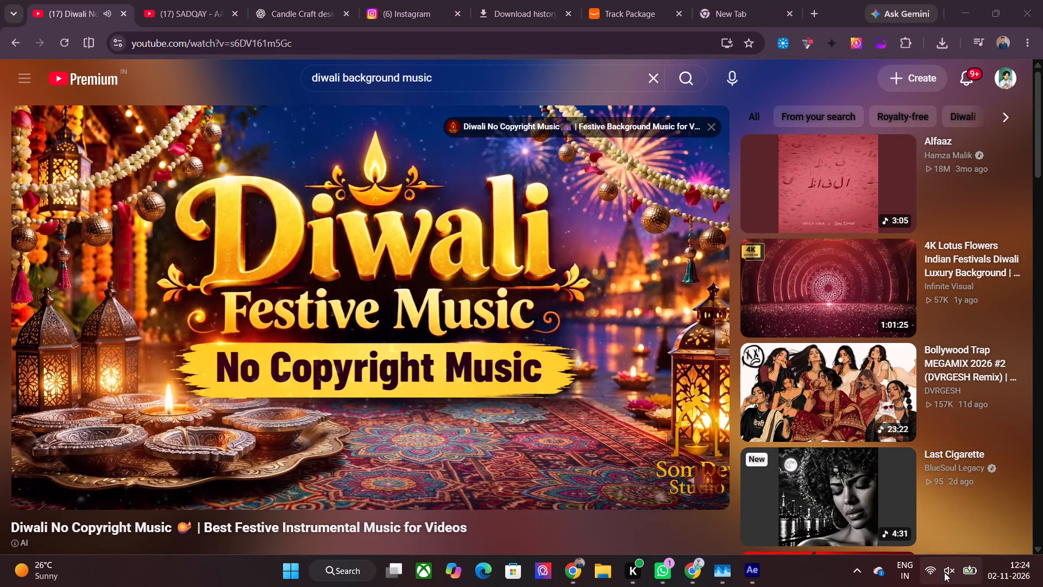
left_click(944, 572)
left_click_drag(910, 496, 892, 496)
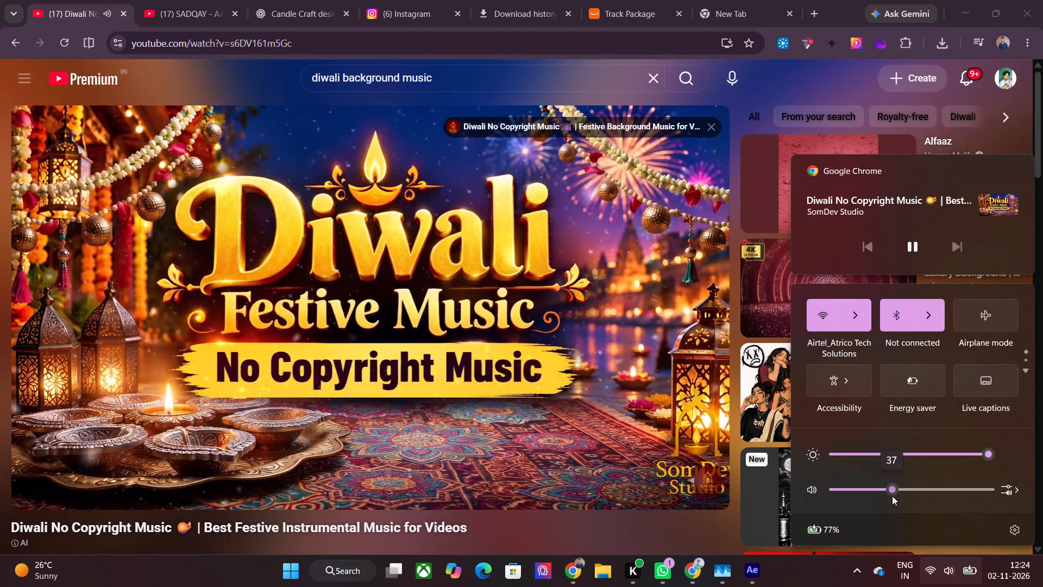
left_click(945, 564)
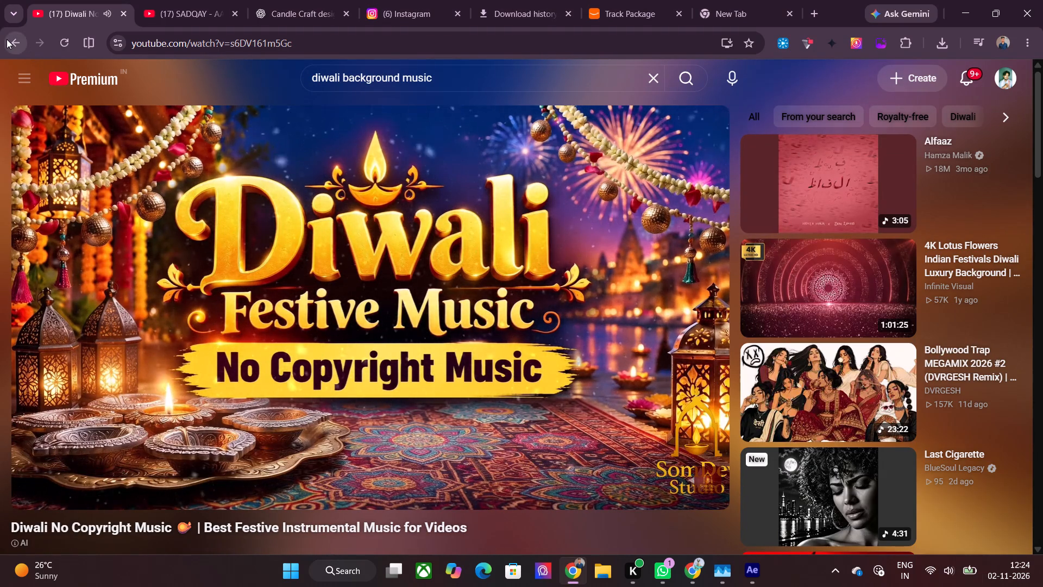
Go back to the results and preview several points of Yellow Tunes' "Happy Diwali 2026 | Festive Background Music for Ads".
left_click(7, 39)
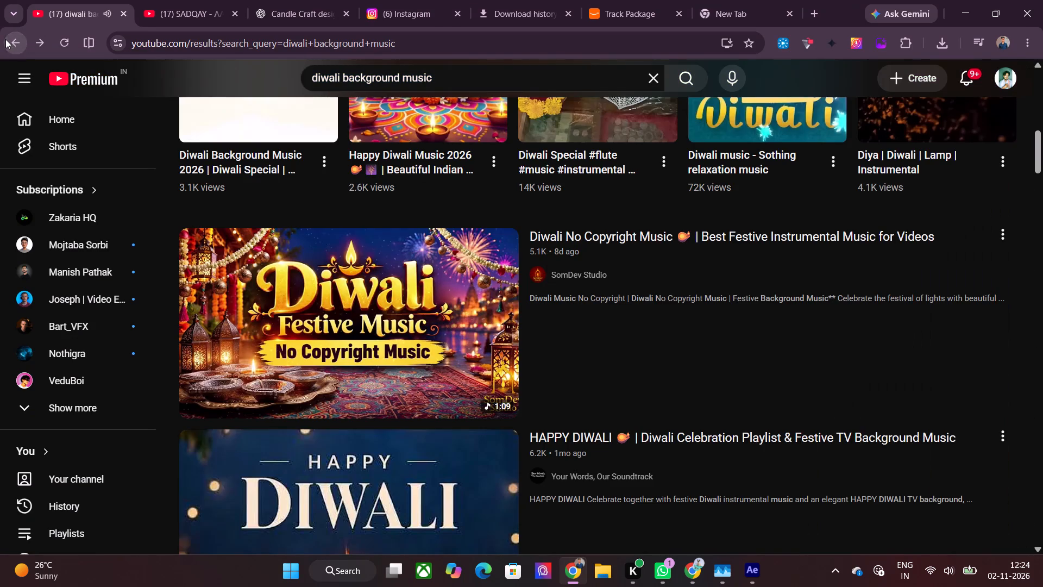
scroll(473, 352, "down", 3)
scroll(412, 348, "down", 3)
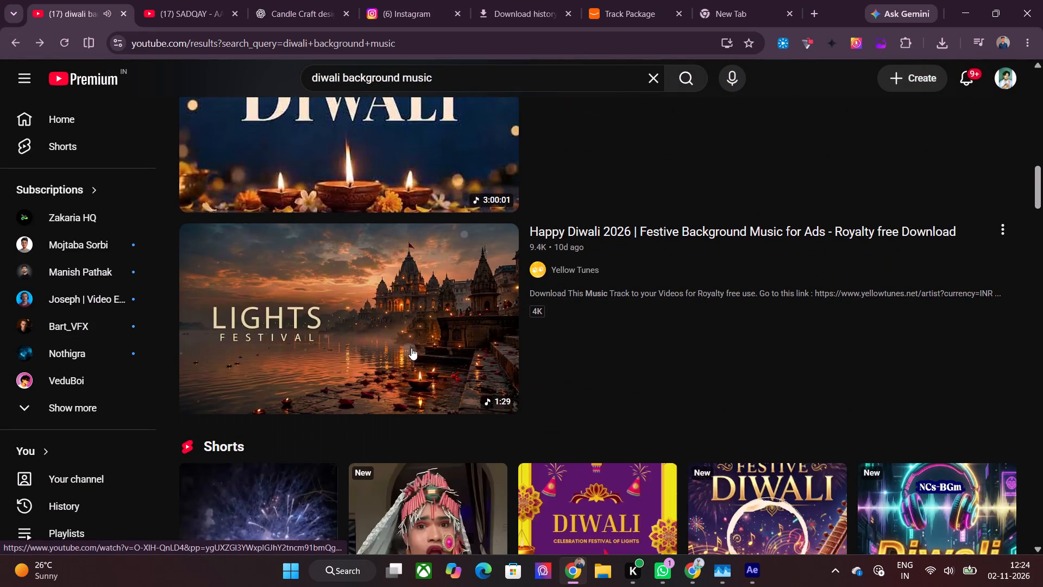
left_click(411, 348)
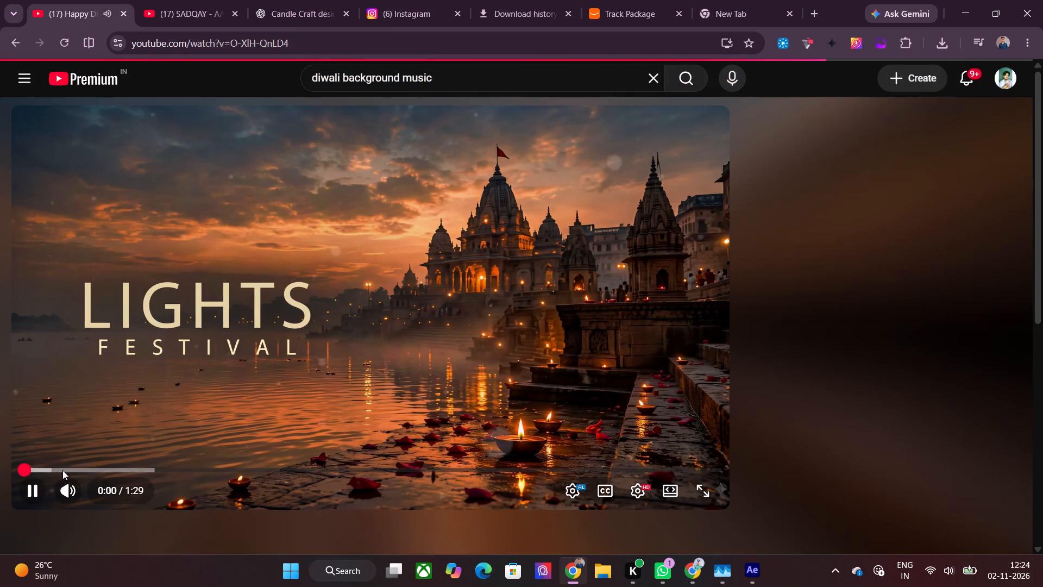
left_click(62, 470)
left_click(66, 469)
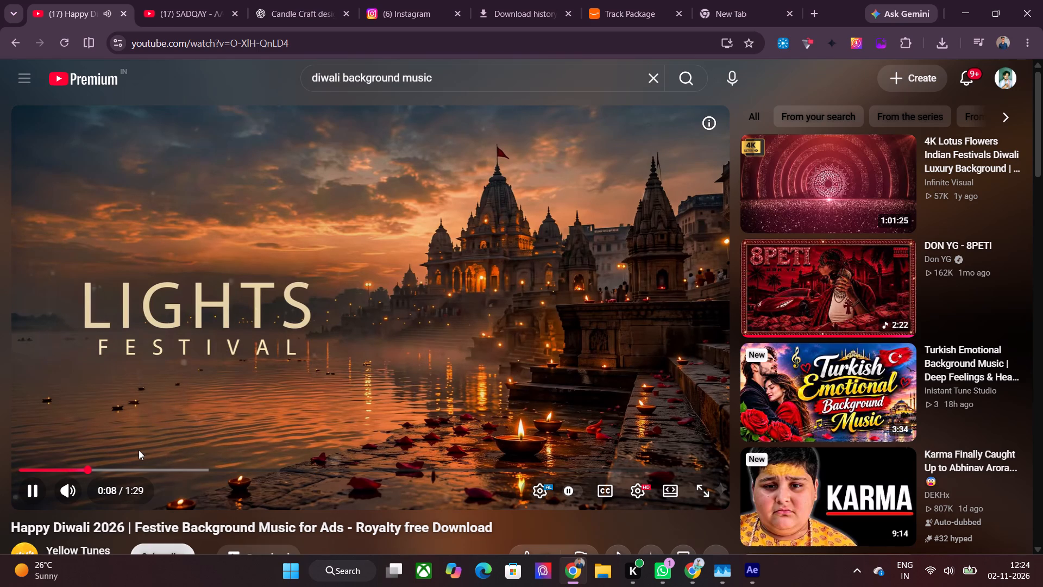
left_click(144, 465)
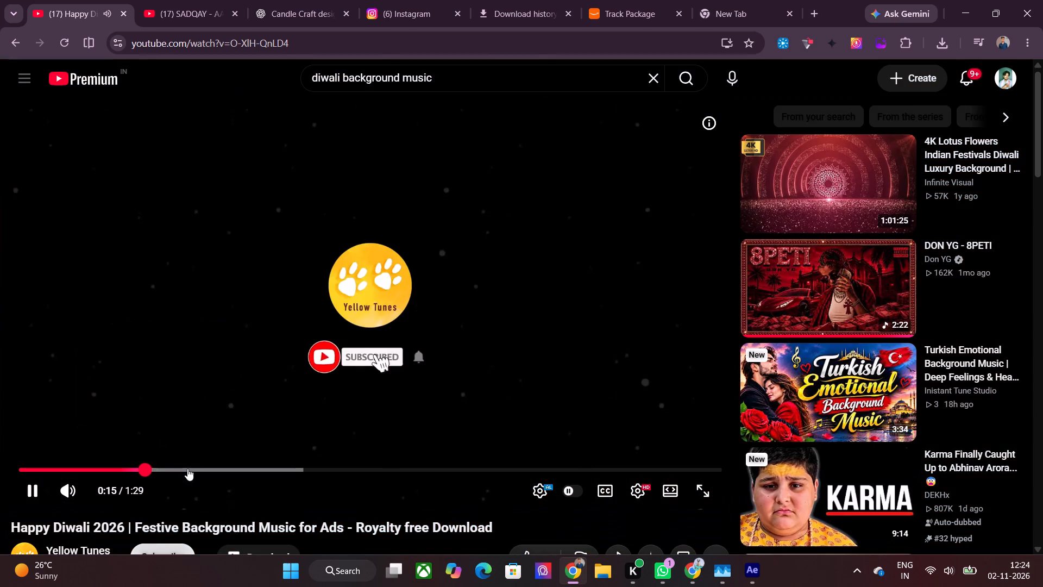
left_click(187, 469)
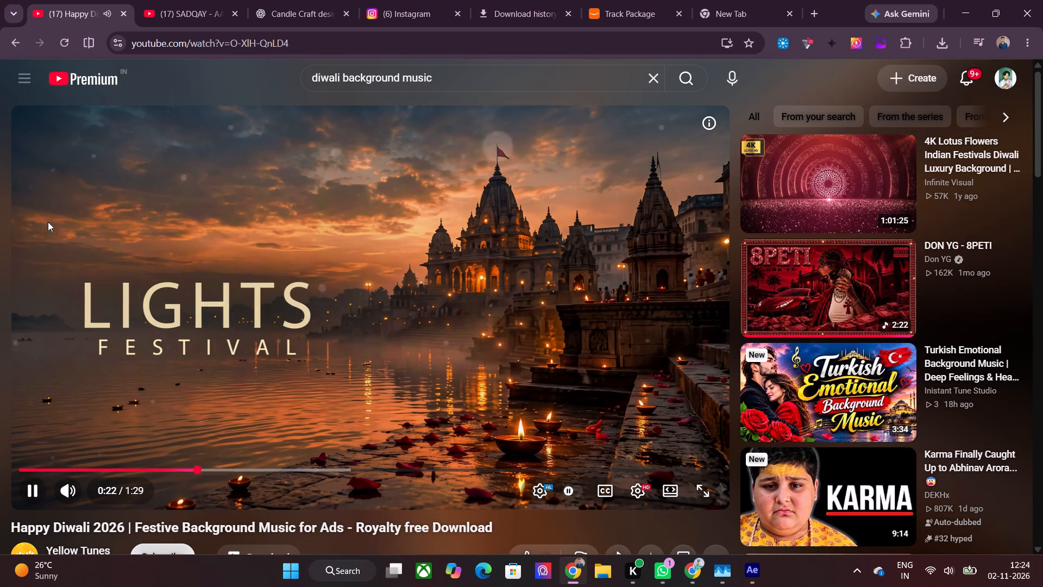
Return to the results, find Yellow Tunes' "Diwali Pooja Background Music" and sample several points of it.
left_click(9, 46)
scroll(573, 339, "down", 9)
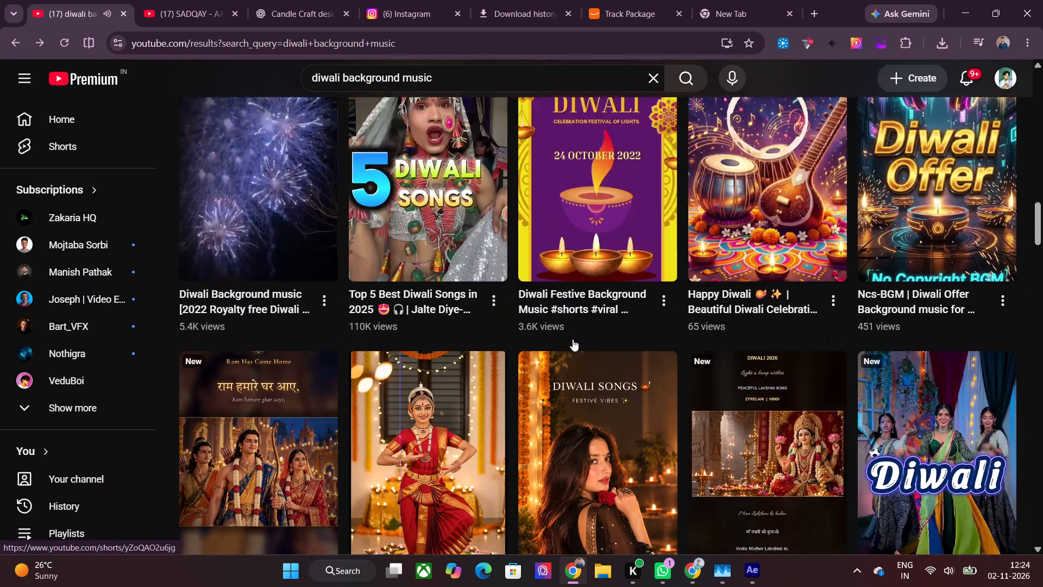
scroll(573, 339, "down", 9)
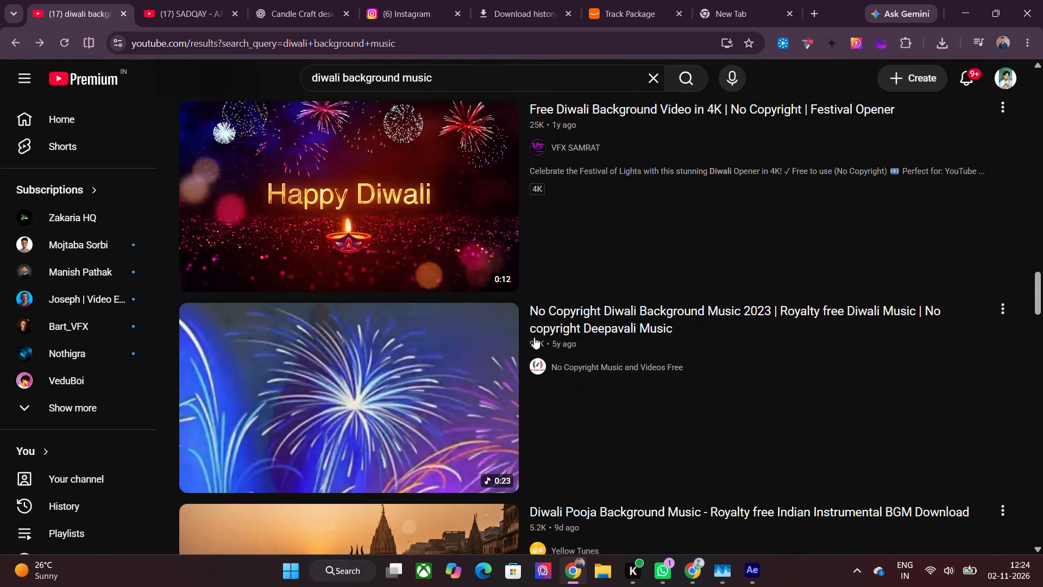
scroll(423, 363, "down", 4)
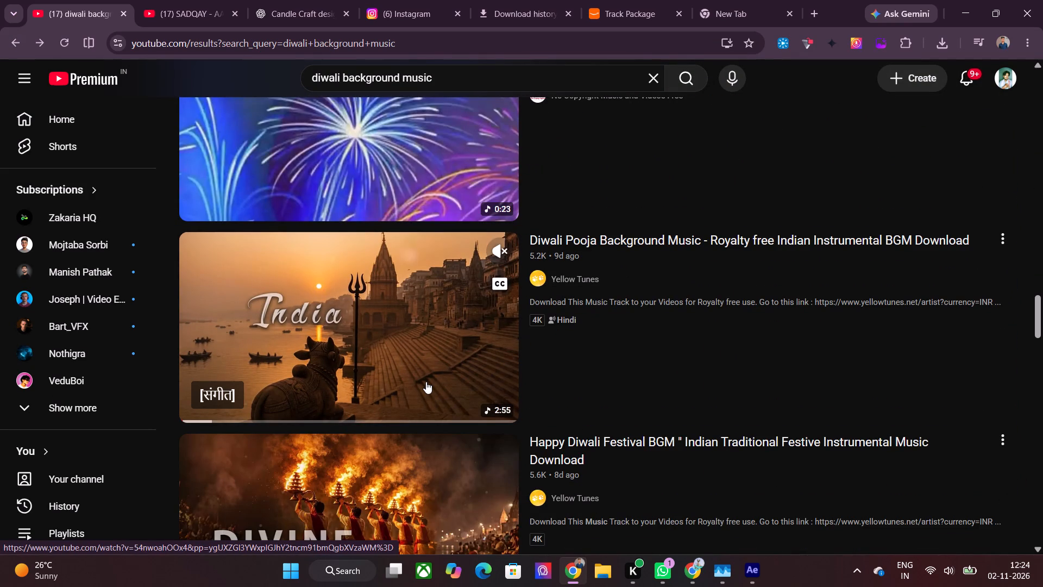
left_click(425, 382)
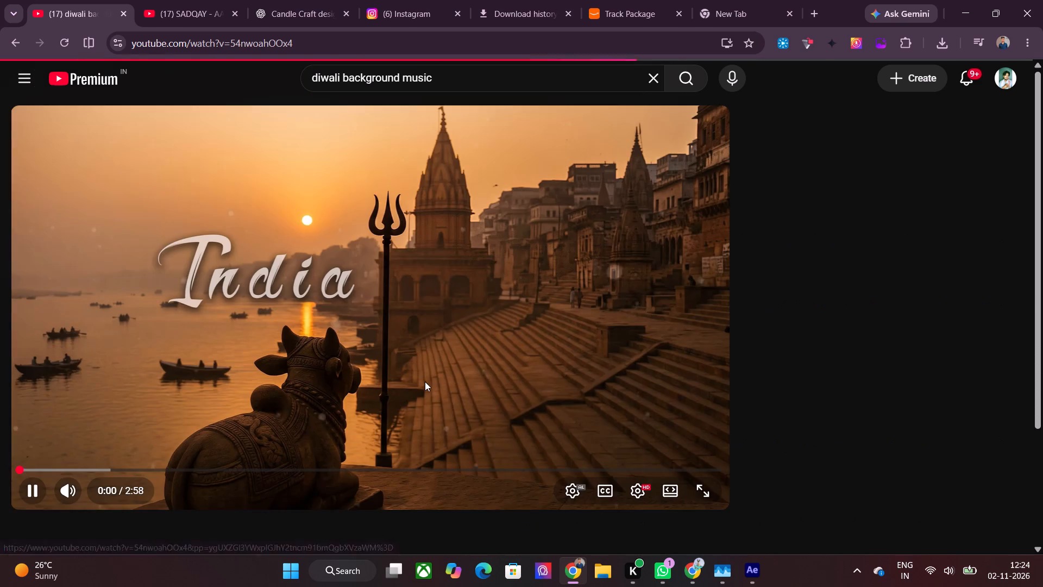
left_click(82, 466)
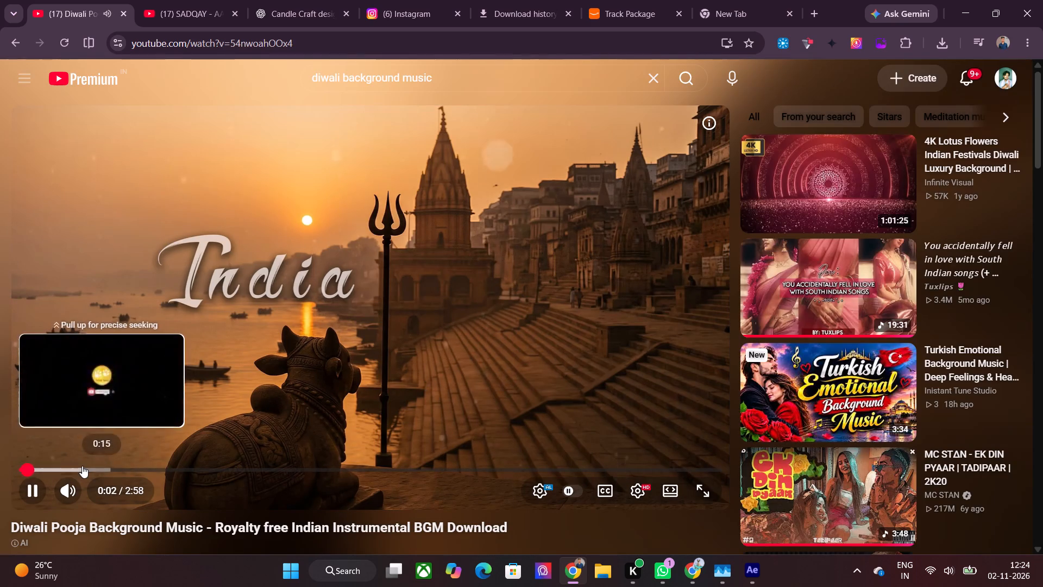
left_click(122, 466)
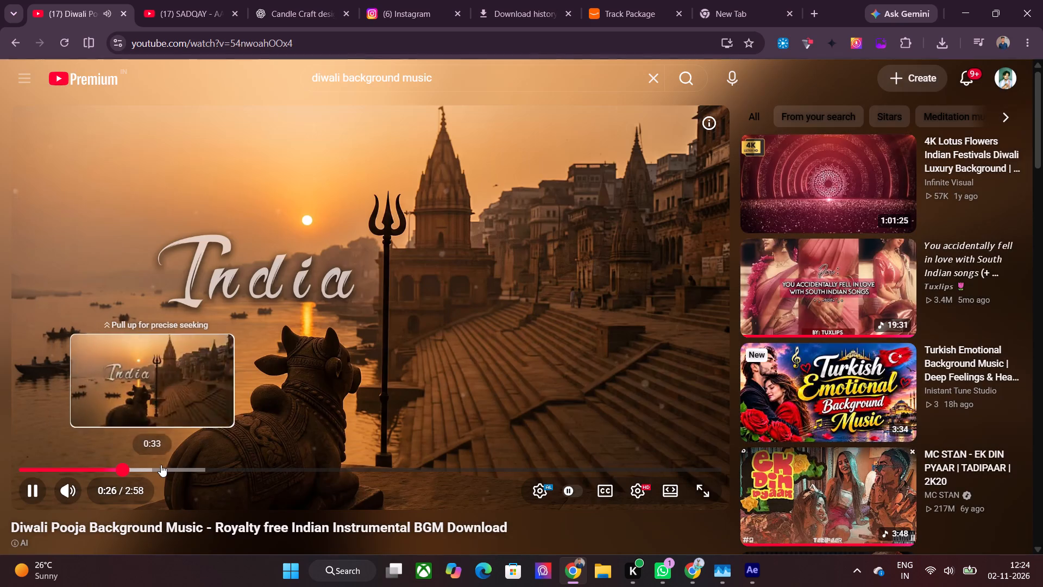
left_click(162, 465)
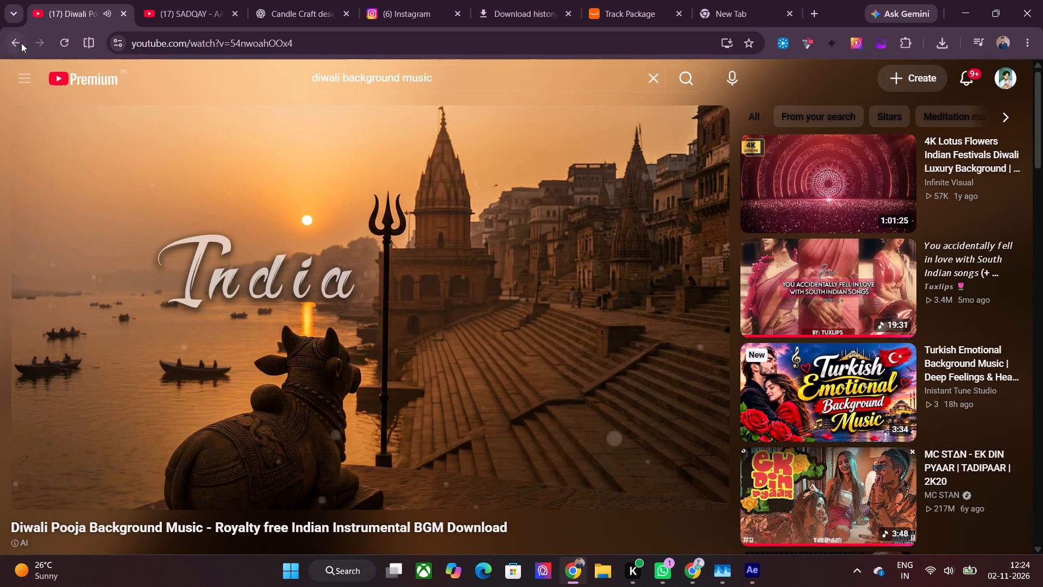
Go back to the results, reopen SomDev Studio's "Diwali No Copyright Music" and listen from about 0:11.
left_click(17, 41)
scroll(429, 340, "up", 15)
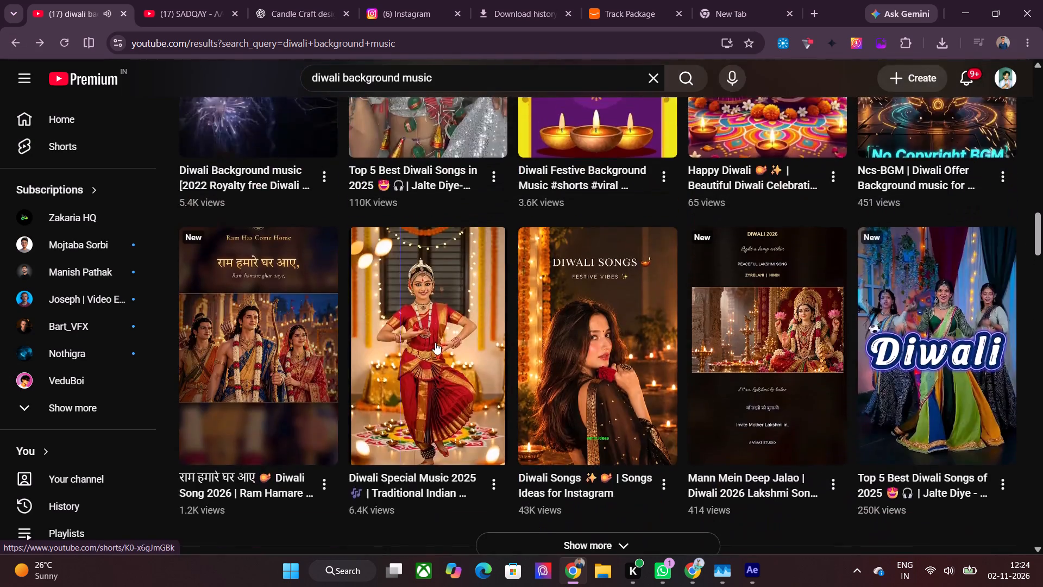
scroll(435, 342, "up", 12)
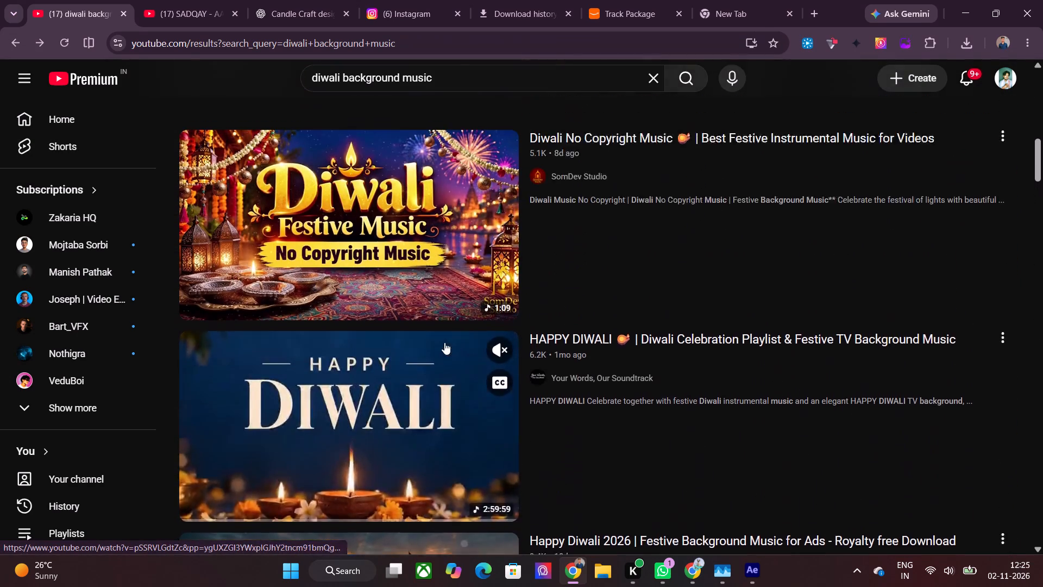
scroll(444, 342, "up", 1)
left_click(446, 342)
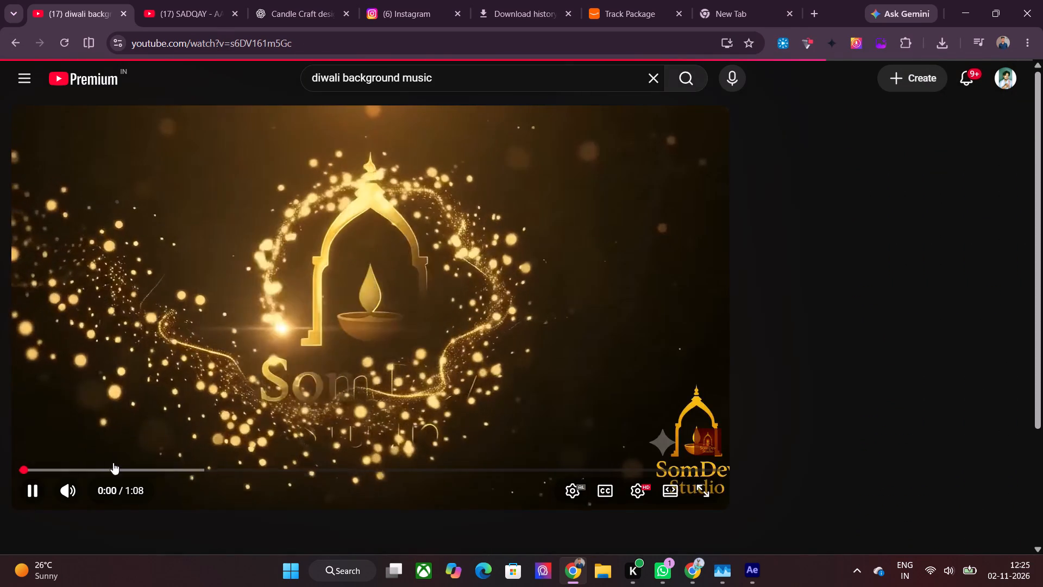
left_click(118, 468)
left_click(133, 469)
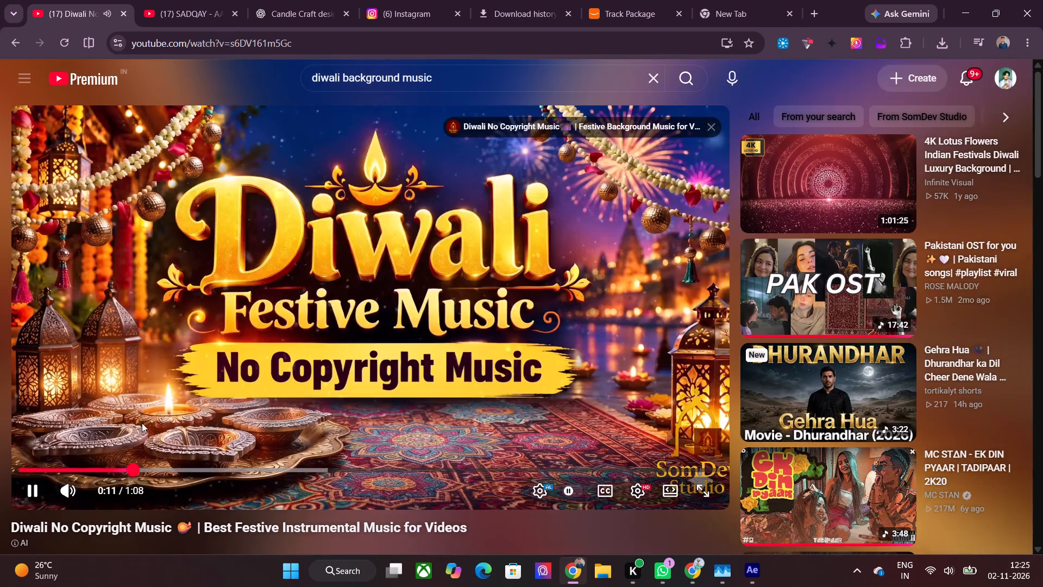
Download the track's full length as 128Kbps MP3 audio into the Candle 02 folder under its suggested name, and pause playback.
scroll(161, 365, "down", 4)
left_click(305, 304)
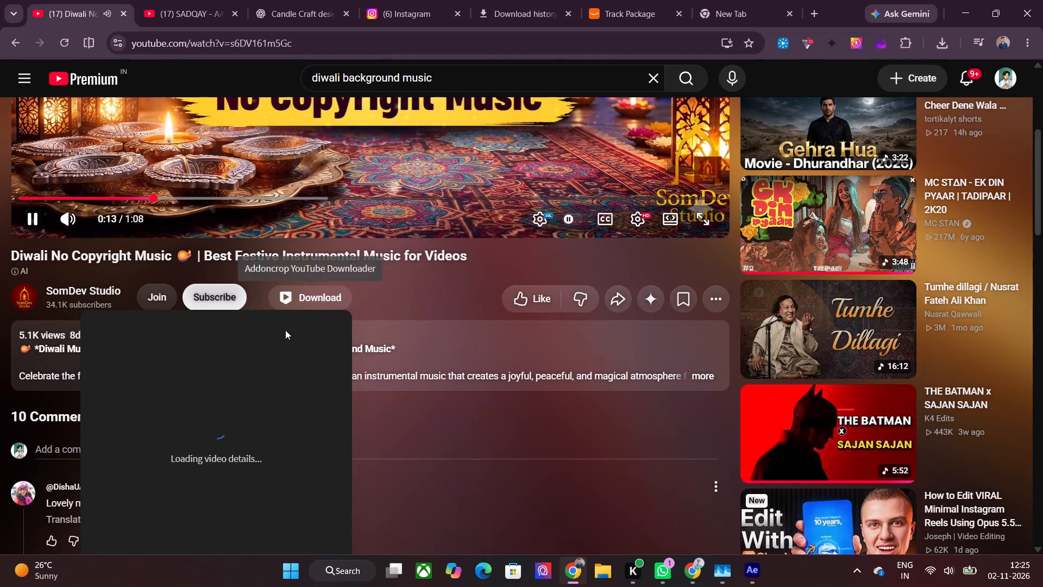
left_click(141, 323)
scroll(244, 380, "down", 2)
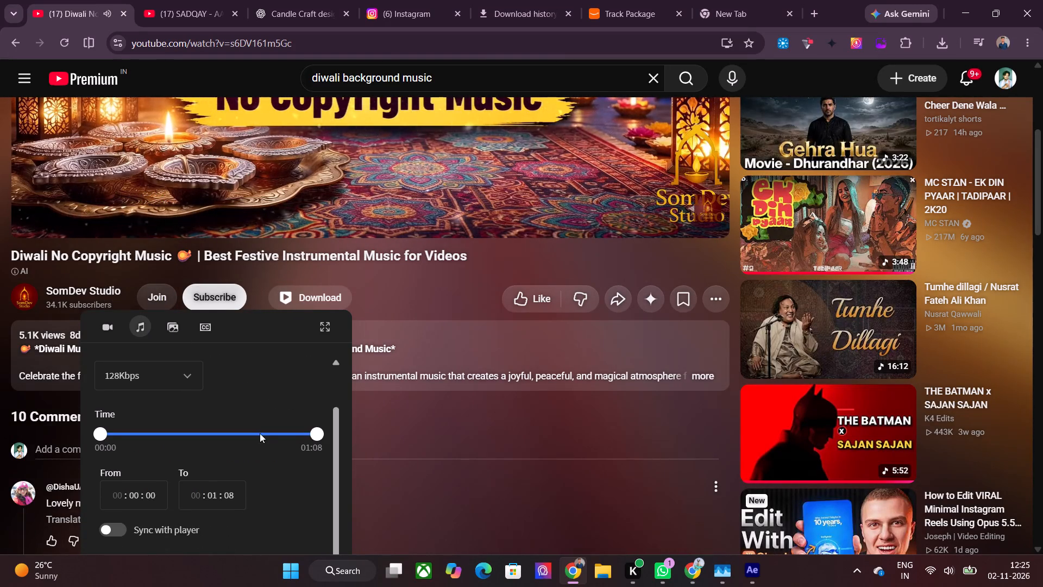
scroll(261, 440, "down", 3)
left_click(297, 360)
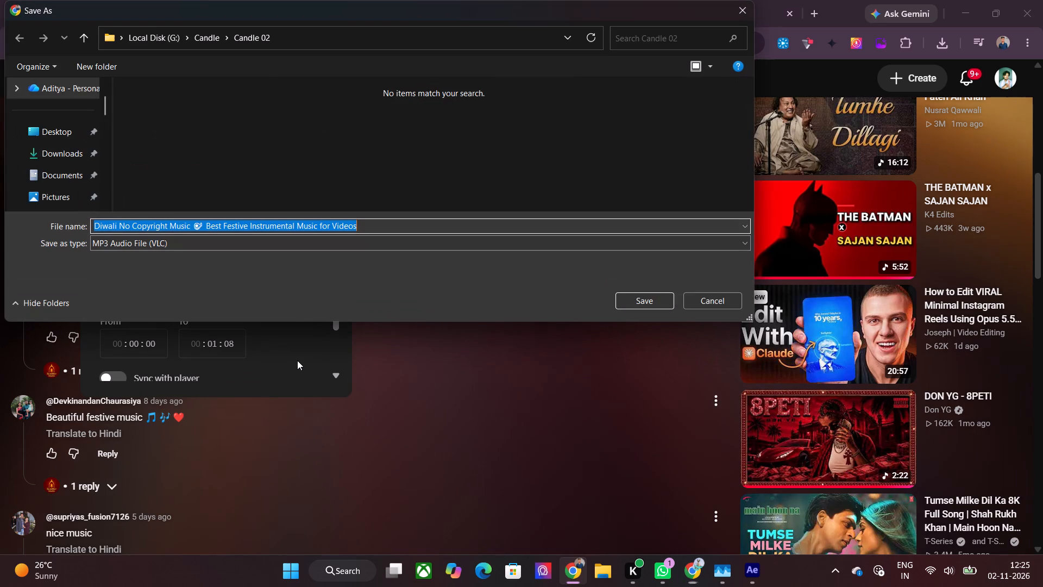
left_click(619, 307)
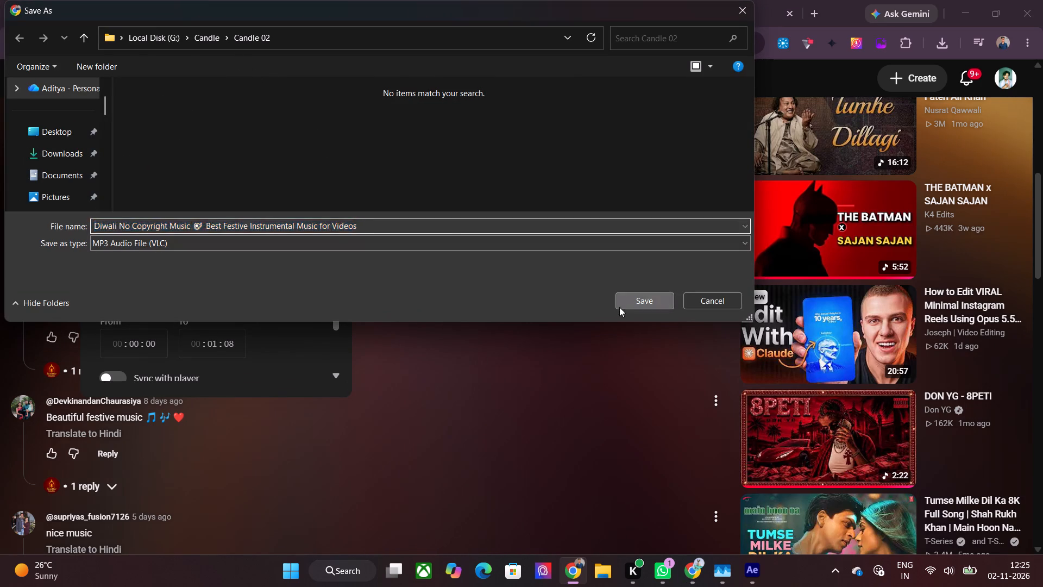
scroll(525, 367, "up", 7)
left_click(414, 246)
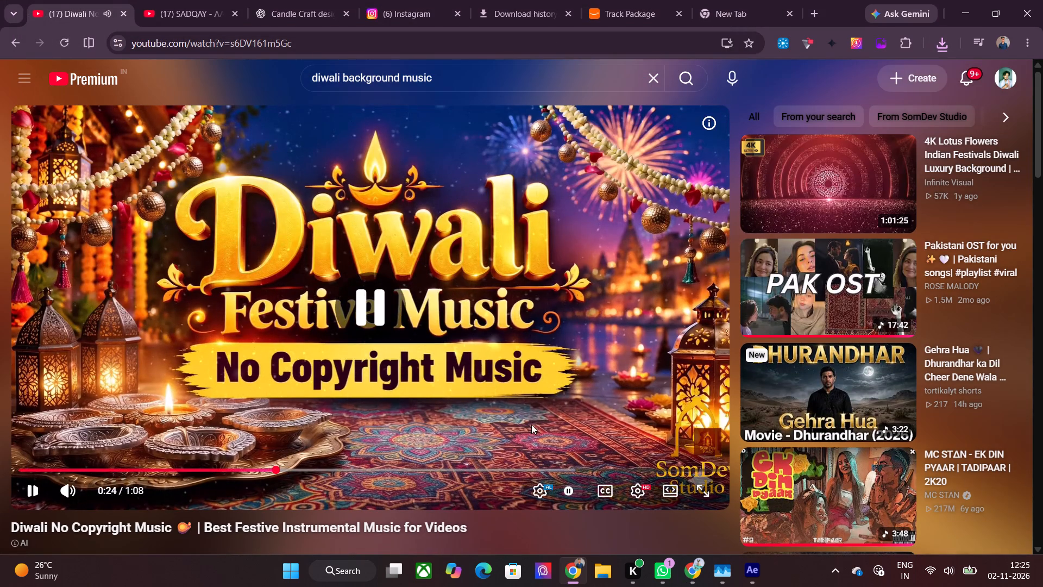
Switch back to After Effects and collapse the img folder in the project's item list.
left_click(764, 565)
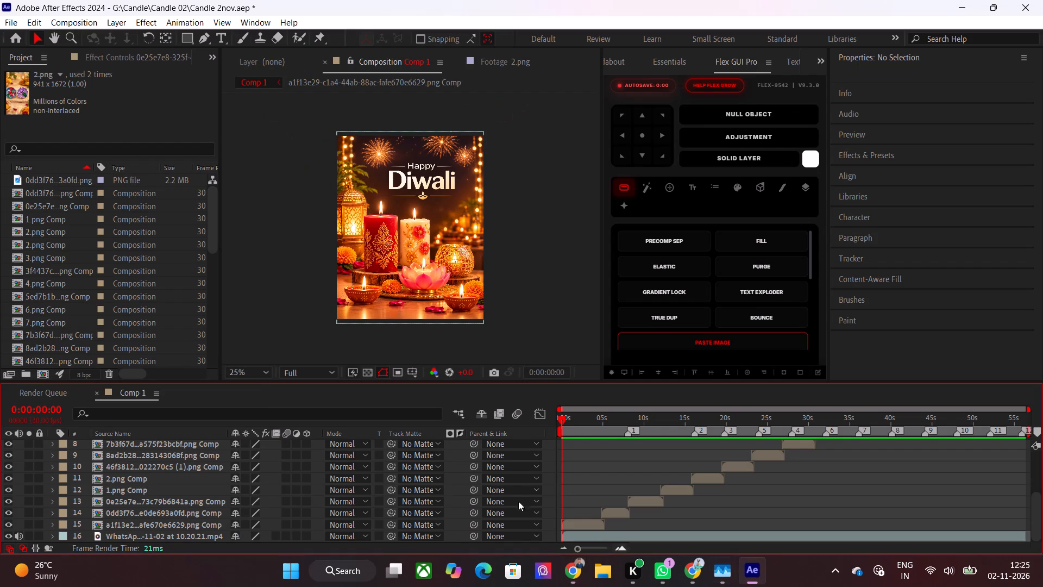
scroll(100, 321, "down", 10)
scroll(101, 321, "up", 1)
scroll(99, 321, "down", 1)
scroll(99, 322, "up", 3)
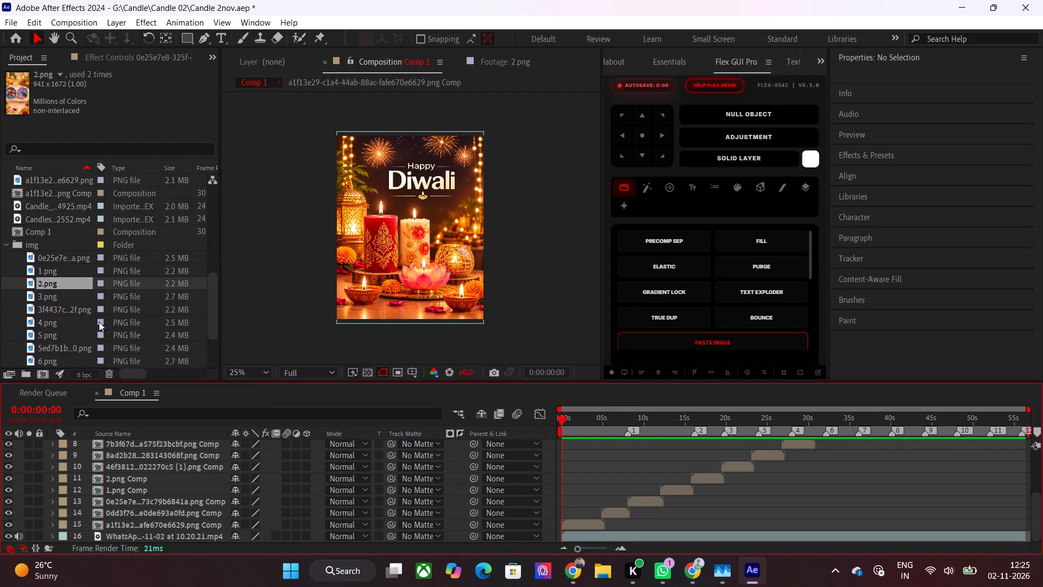
left_click(4, 246)
scroll(37, 305, "down", 2)
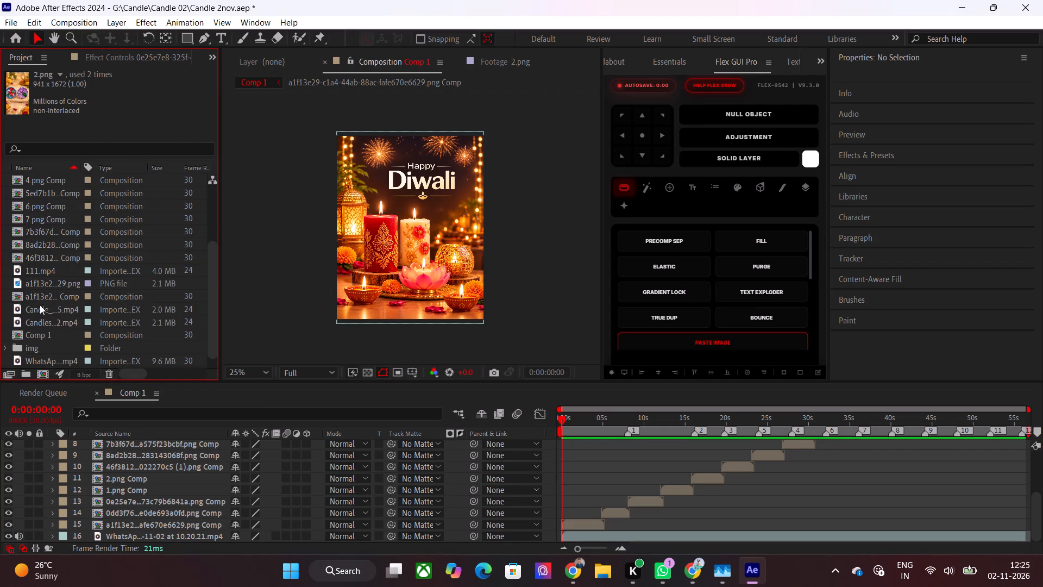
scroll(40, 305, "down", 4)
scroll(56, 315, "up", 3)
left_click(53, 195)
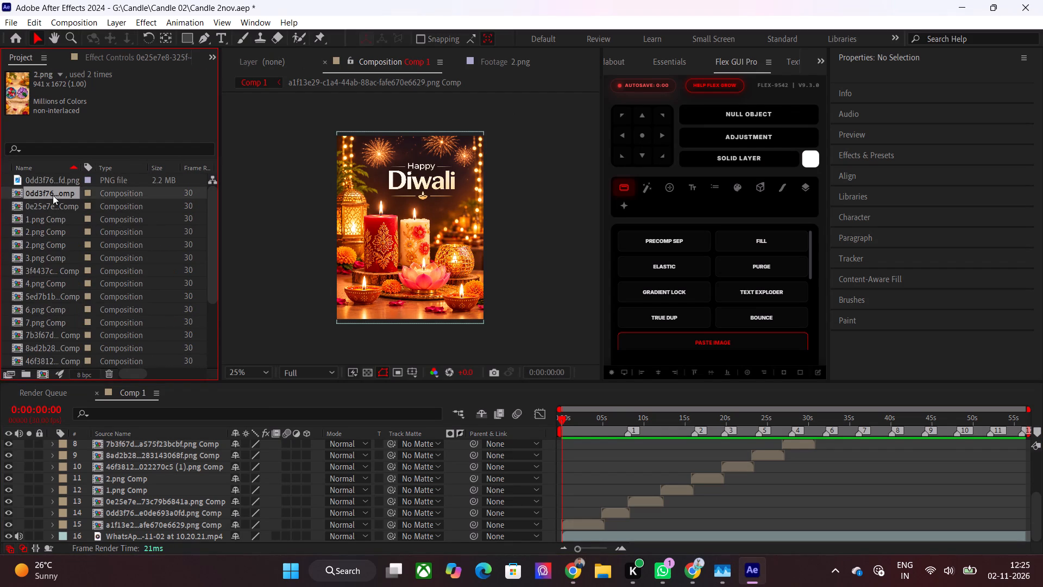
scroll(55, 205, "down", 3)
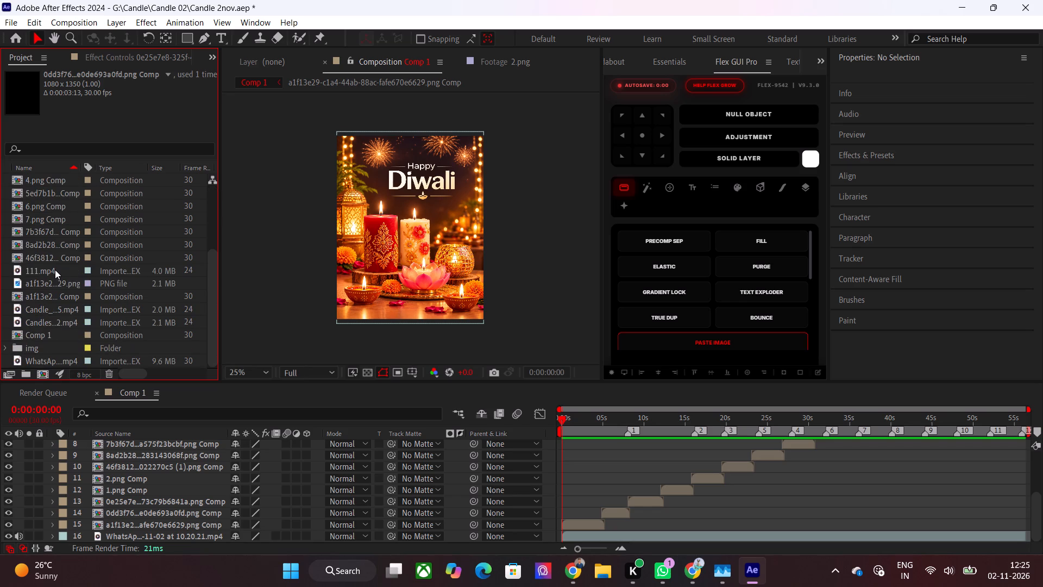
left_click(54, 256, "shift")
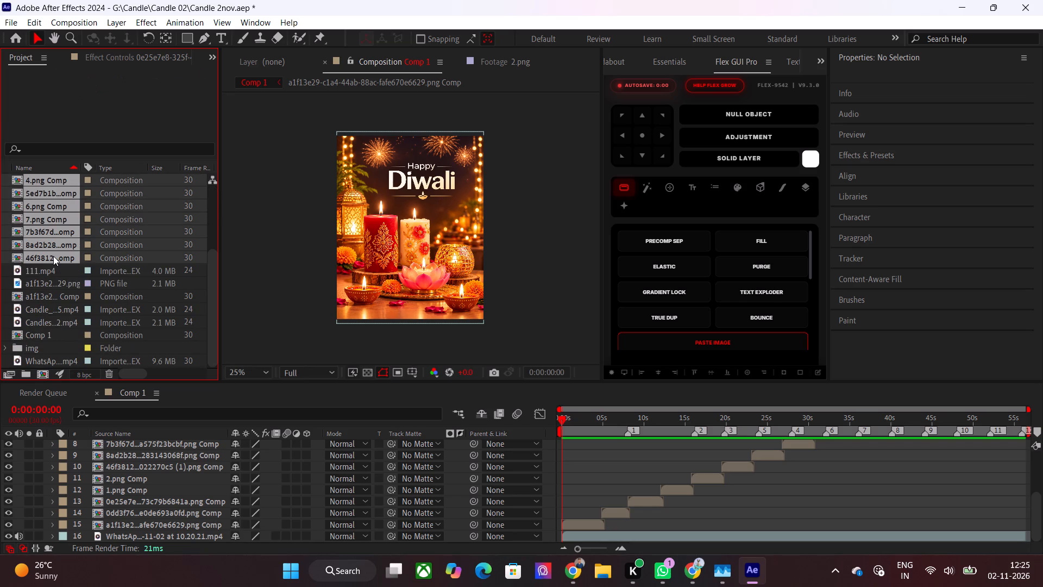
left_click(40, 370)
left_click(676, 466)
Create a new project folder named comps.
left_click(22, 374)
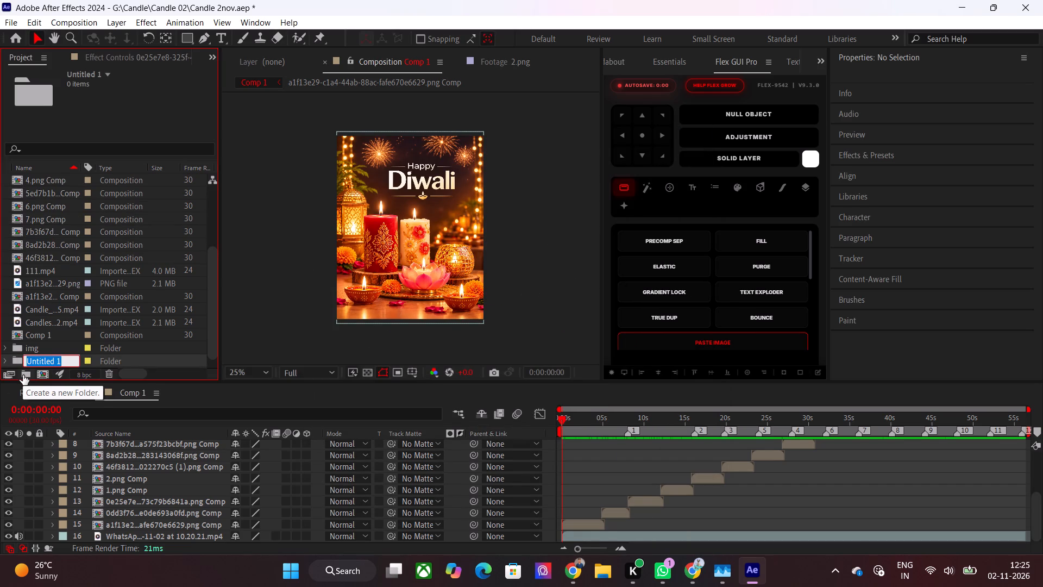
type("comps")
key("Return")
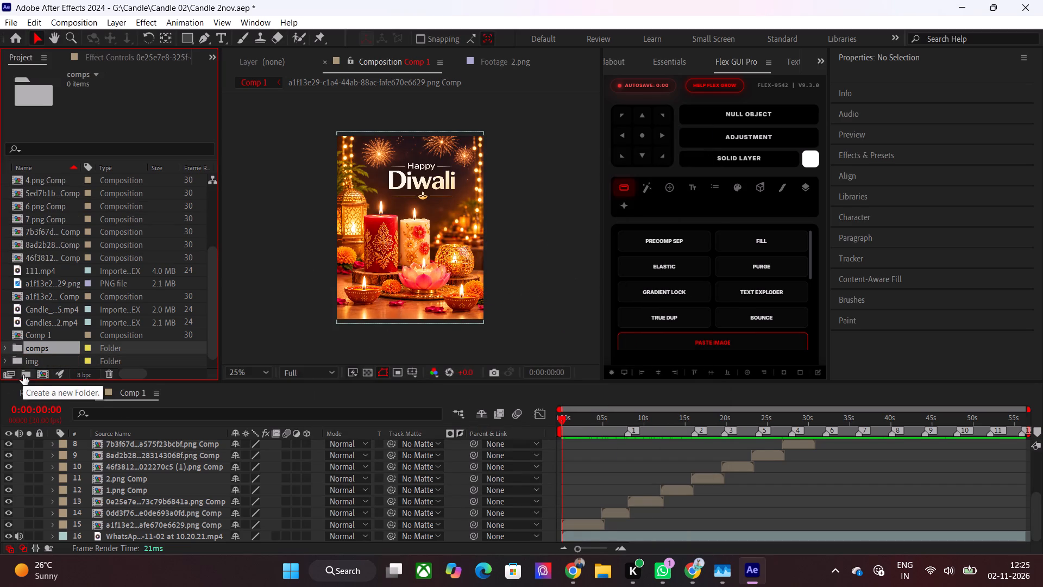
Move the consecutive run of precomposed image comps, from 0dd3f76… Comp through 46f3812… Comp, into the comps folder.
left_click(50, 252)
scroll(52, 252, "up", 2)
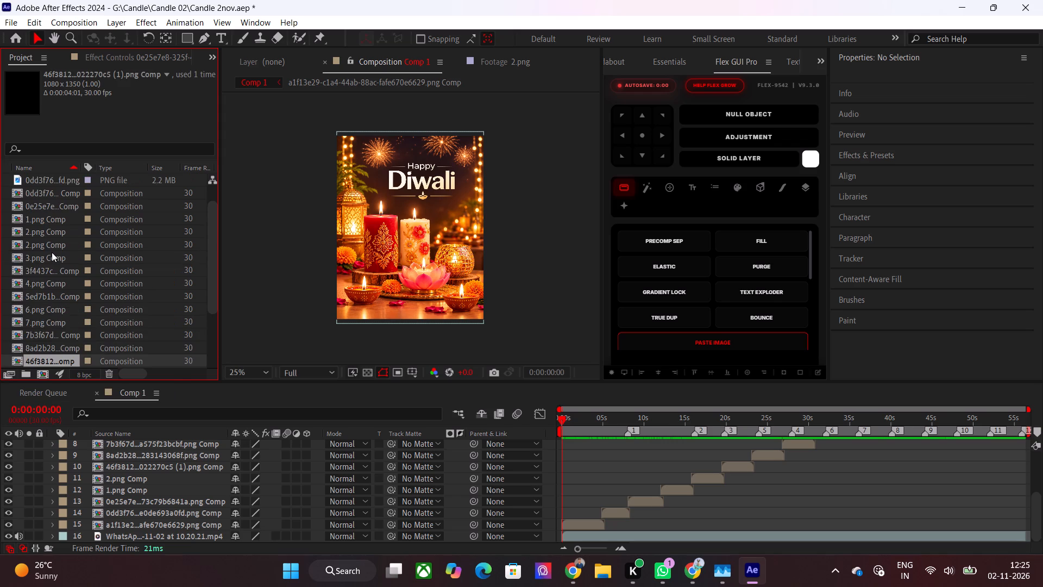
scroll(52, 252, "up", 5)
left_click(48, 200, "shift")
left_click(56, 193, "shift")
scroll(56, 213, "down", 3, "shift")
scroll(60, 224, "up", 8)
scroll(64, 224, "down", 3)
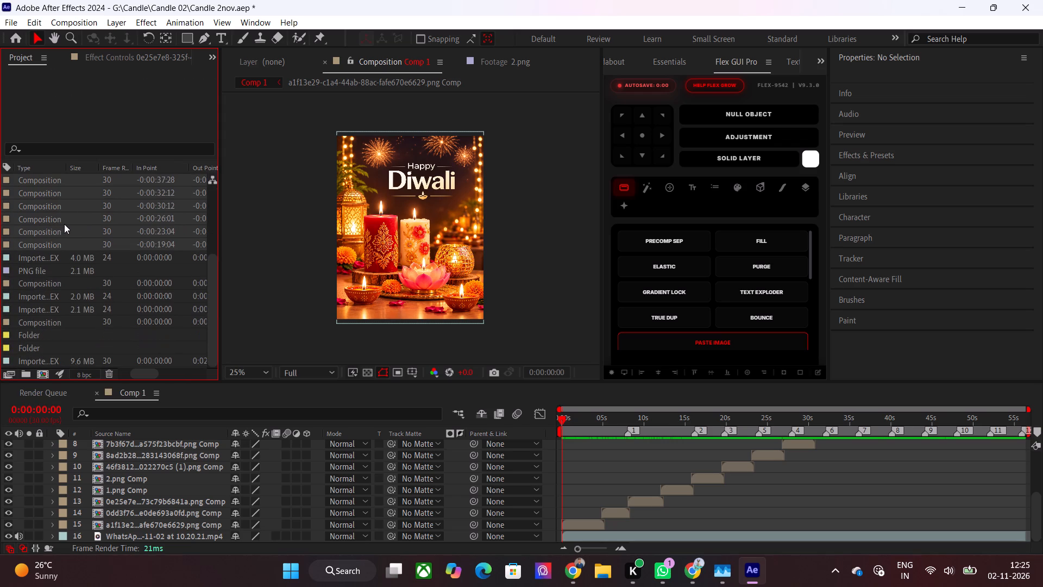
scroll(64, 224, "up", 3)
scroll(64, 224, "down", 6)
scroll(56, 315, "up", 2)
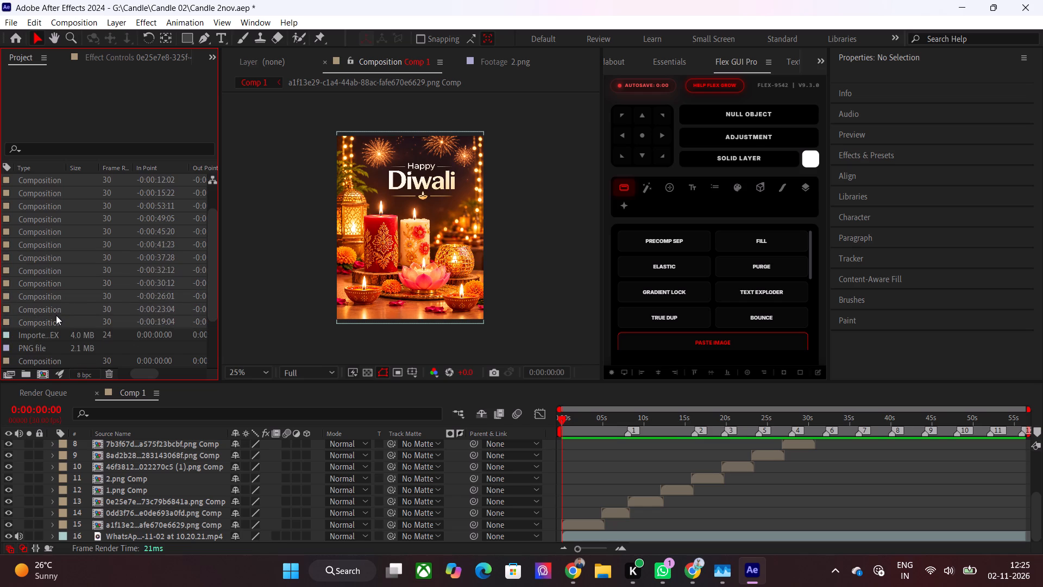
left_click_drag(145, 369, 103, 372)
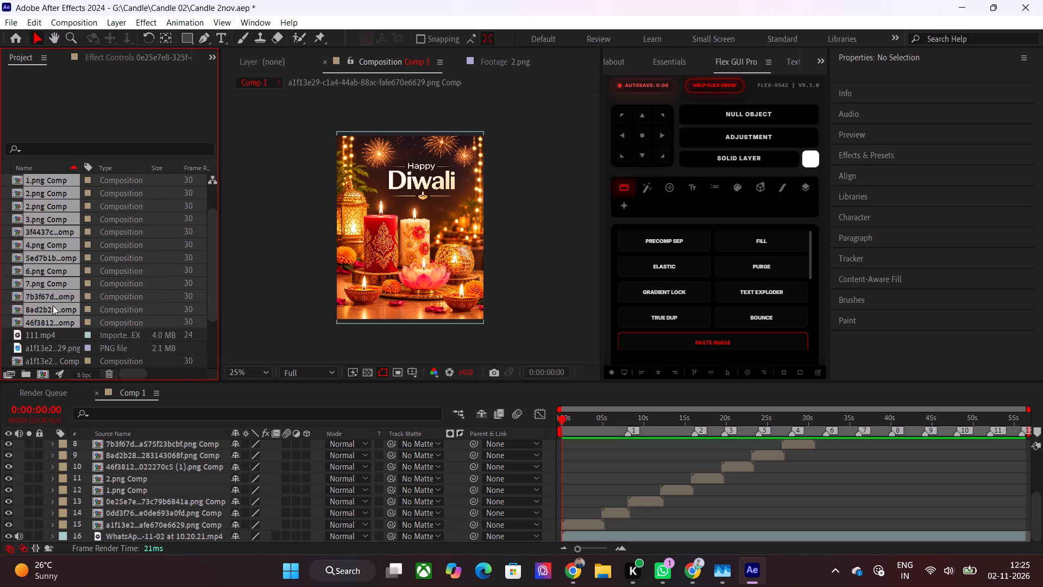
scroll(52, 305, "down", 3)
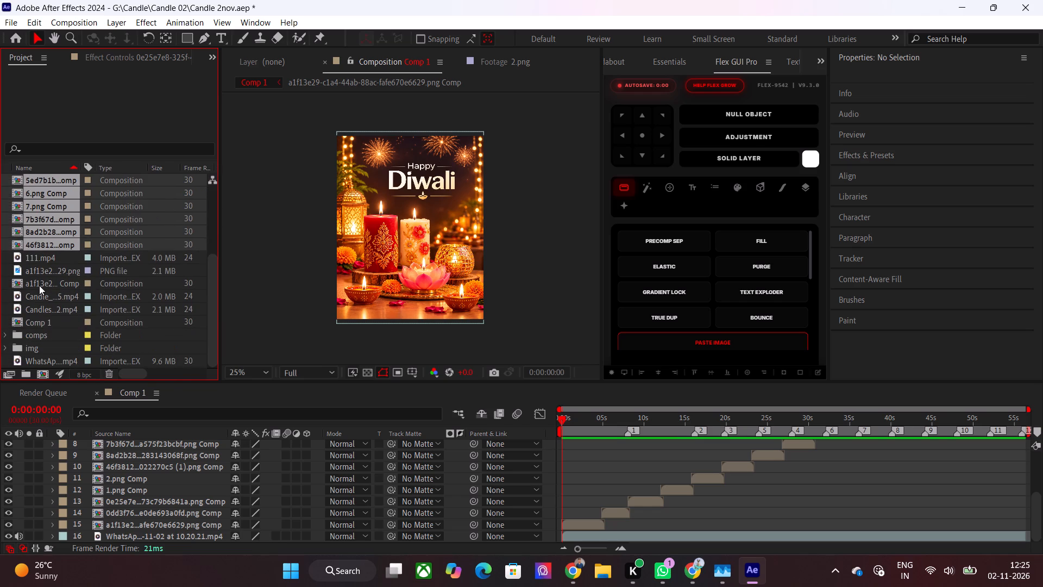
left_click_drag(45, 221, 44, 330)
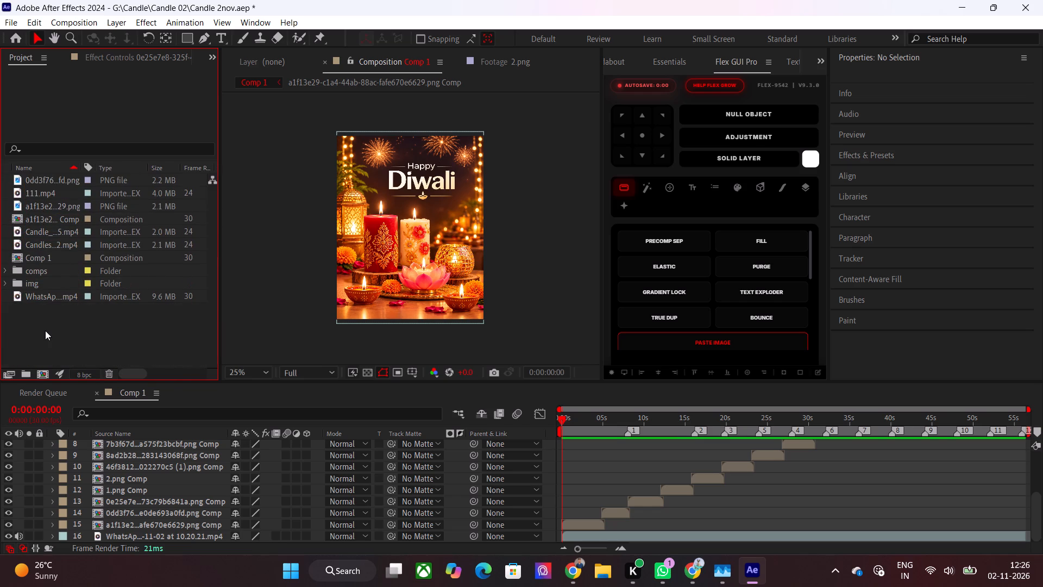
Import the Diwali No Copyright Music MP3 from the Candle 02 folder and add it to Comp 1 directly above the WhatsApp reference video.
left_click(45, 330)
double_click(37, 330)
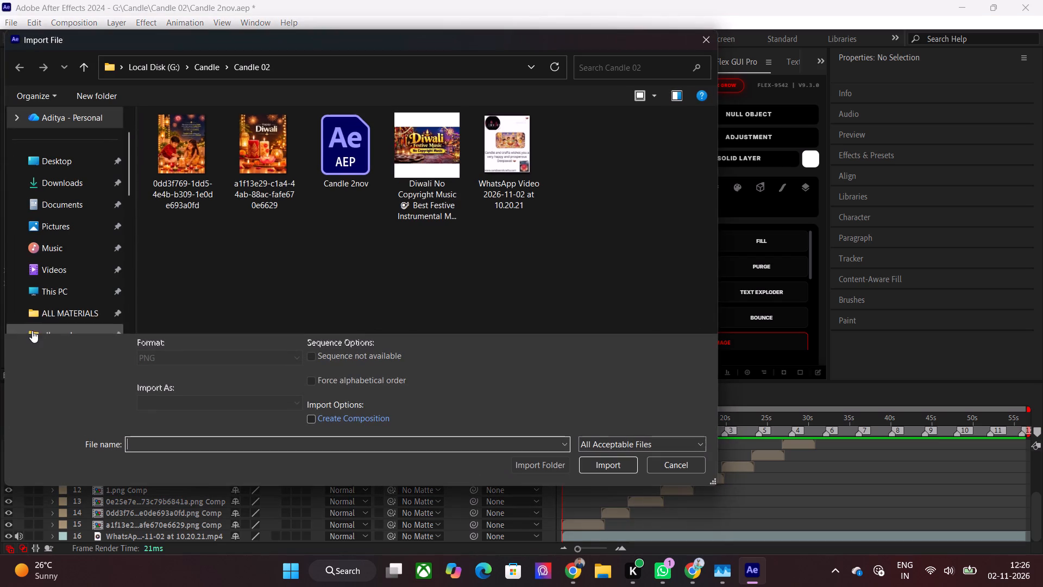
double_click(442, 158)
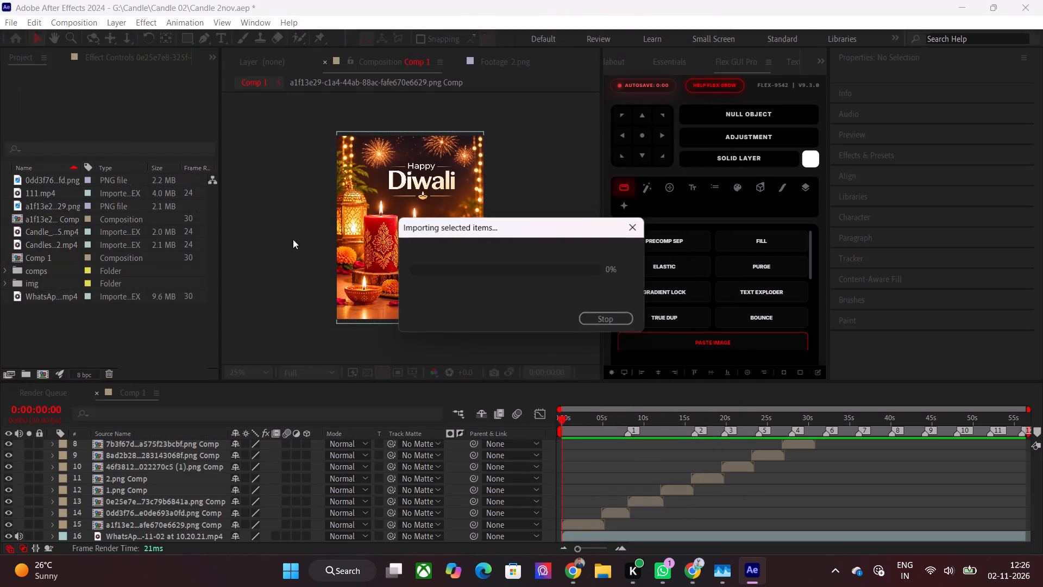
left_click_drag(53, 279, 85, 521)
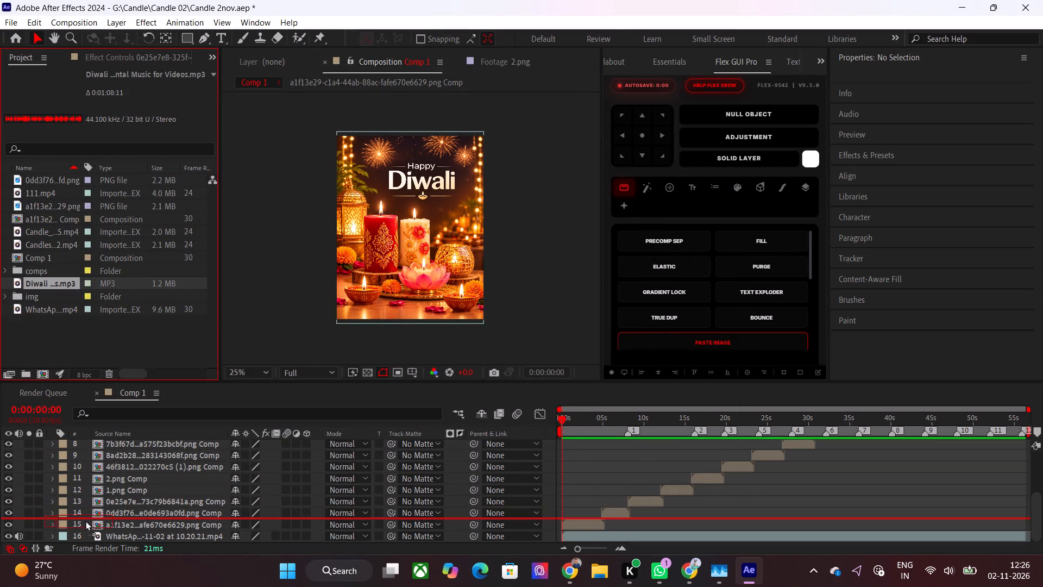
left_click_drag(85, 521, 85, 532)
Preview the opening and slide the Diwali music layer earlier so its audio around 0:00:02:17 falls near the composition's start.
left_click_drag(575, 421, 551, 423)
key("space")
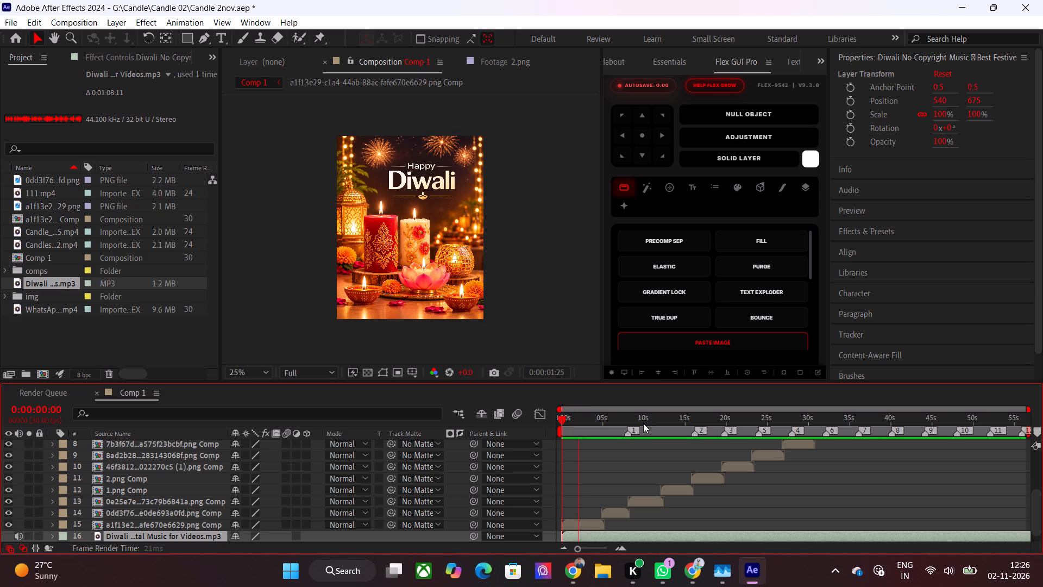
left_click_drag(595, 425, 588, 427)
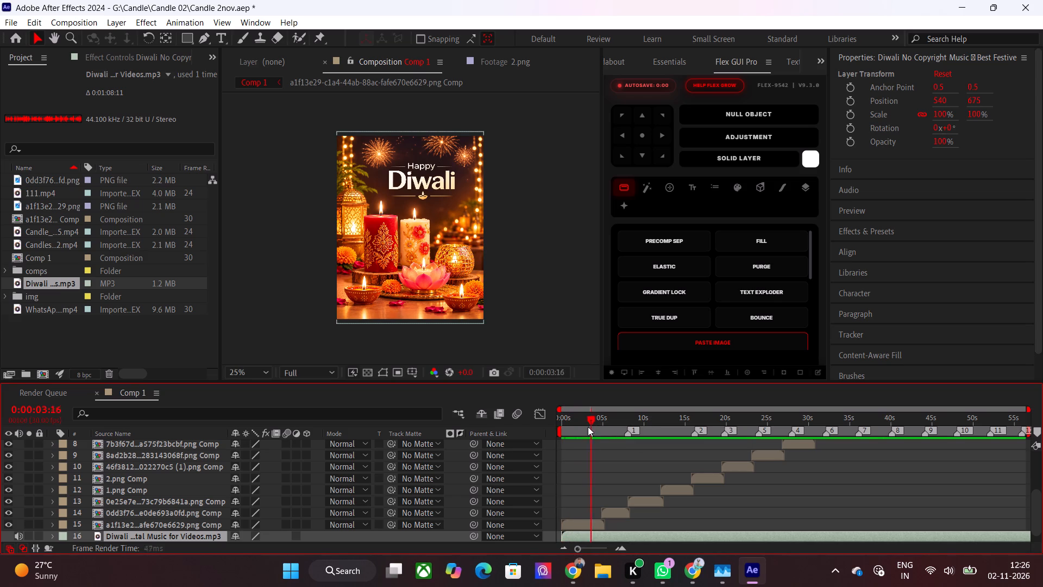
left_click_drag(588, 427, 582, 429)
left_click_drag(598, 538, 575, 538)
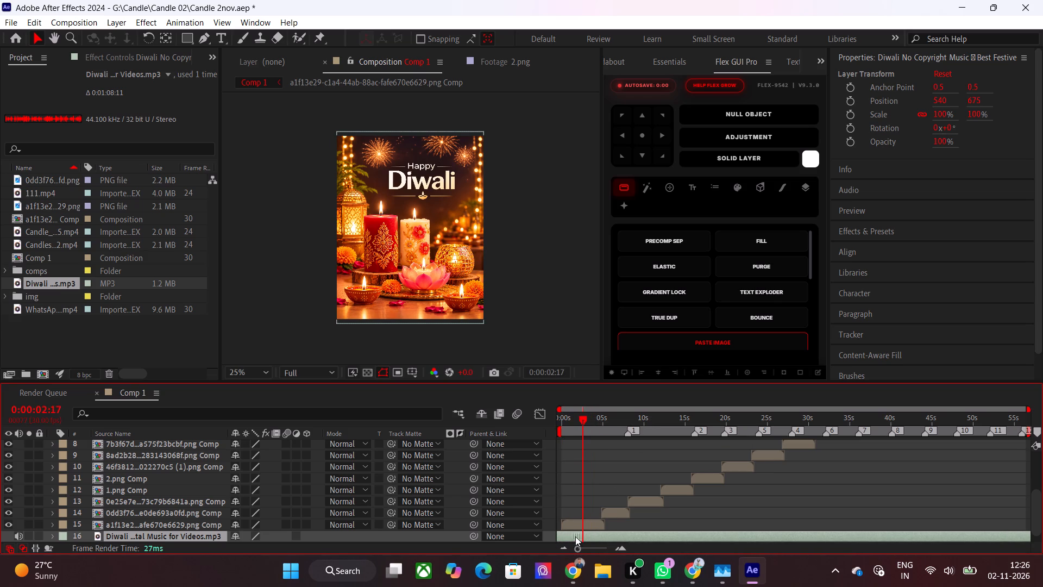
Preview Comp 1 from the start through about 24 seconds to check the images against the shifted music.
left_click_drag(578, 418, 511, 449)
key("space")
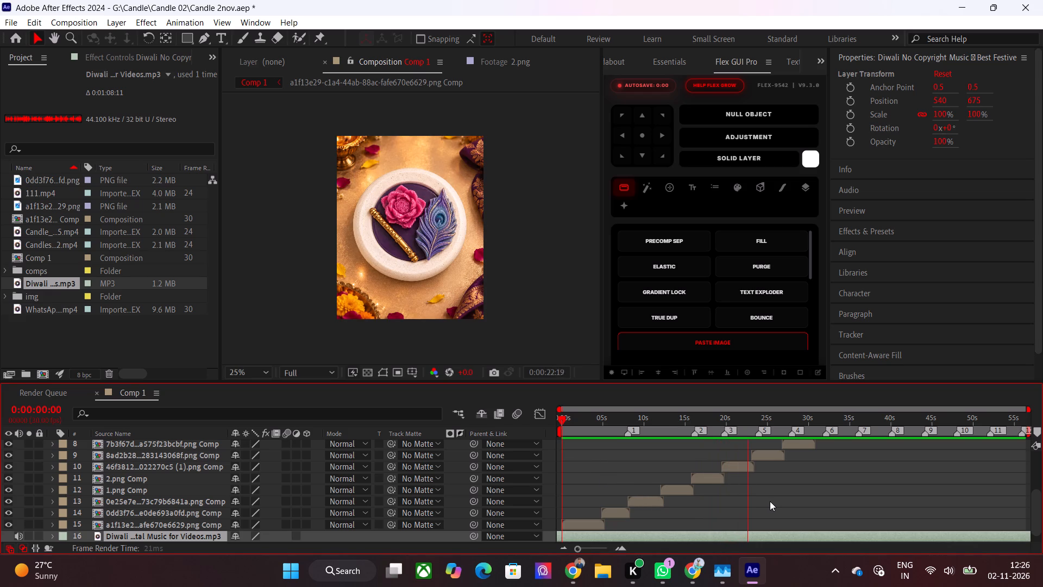
scroll(770, 501, "up", 2)
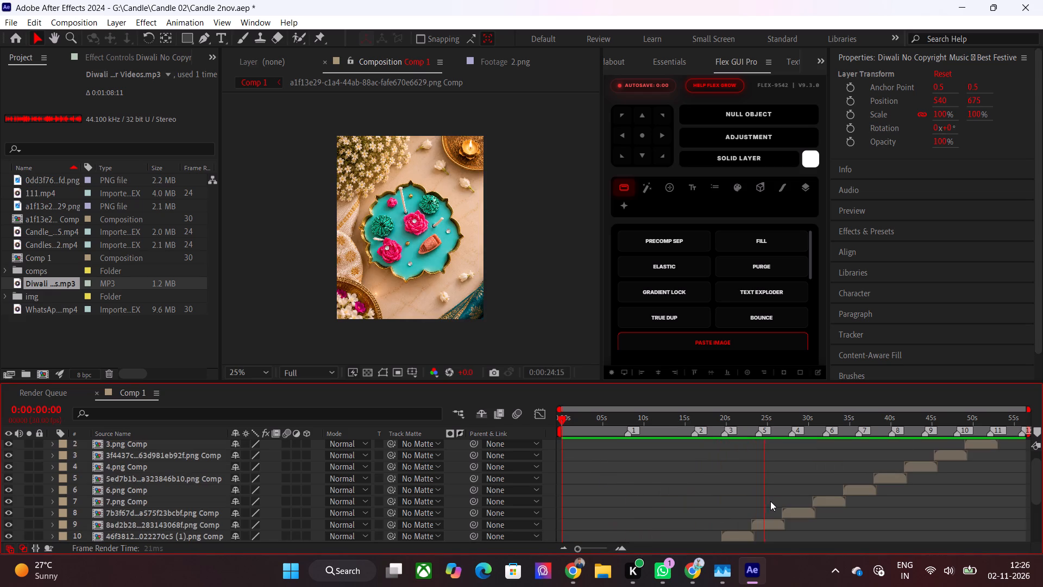
scroll(770, 501, "down", 2)
Set the current time to 0:00:08:02 and align the start of the twelve layers from 1.png Comp up to the top 2.png Comp there.
left_click_drag(649, 429, 643, 434)
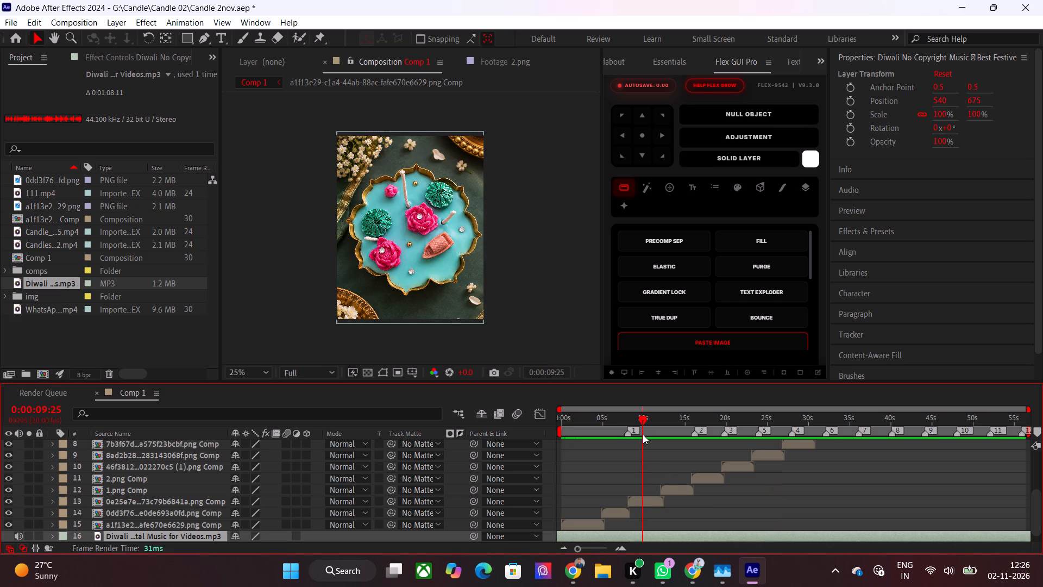
left_click_drag(643, 434, 629, 466)
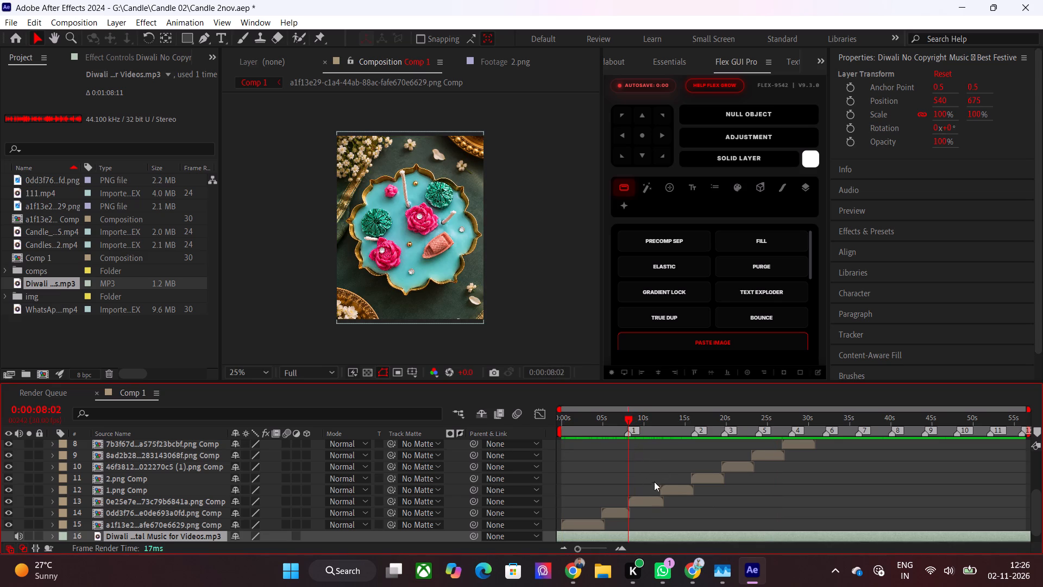
left_click(668, 486)
scroll(675, 479, "up", 6)
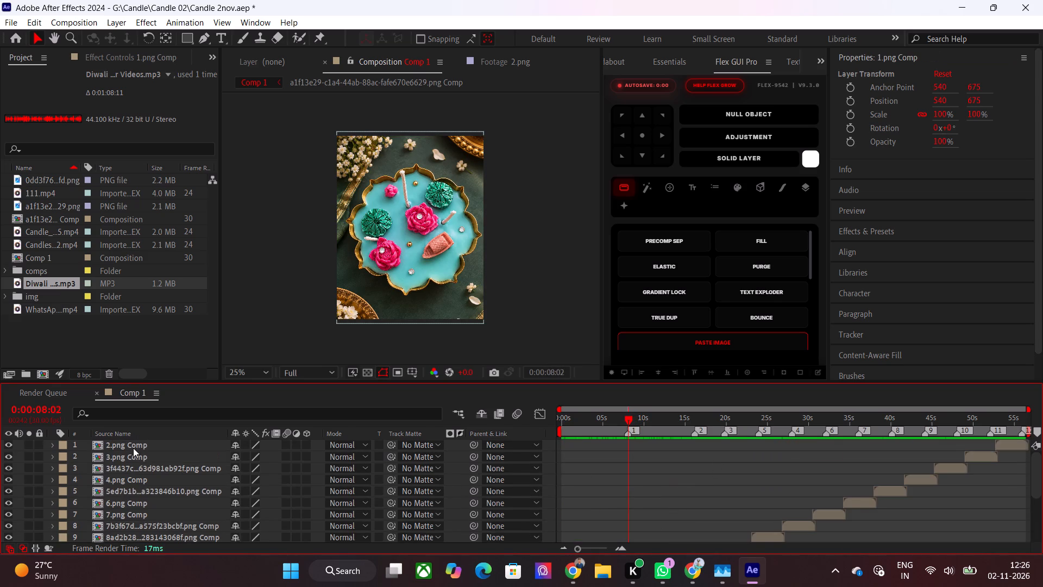
left_click(133, 448, "shift")
key("bracketleft")
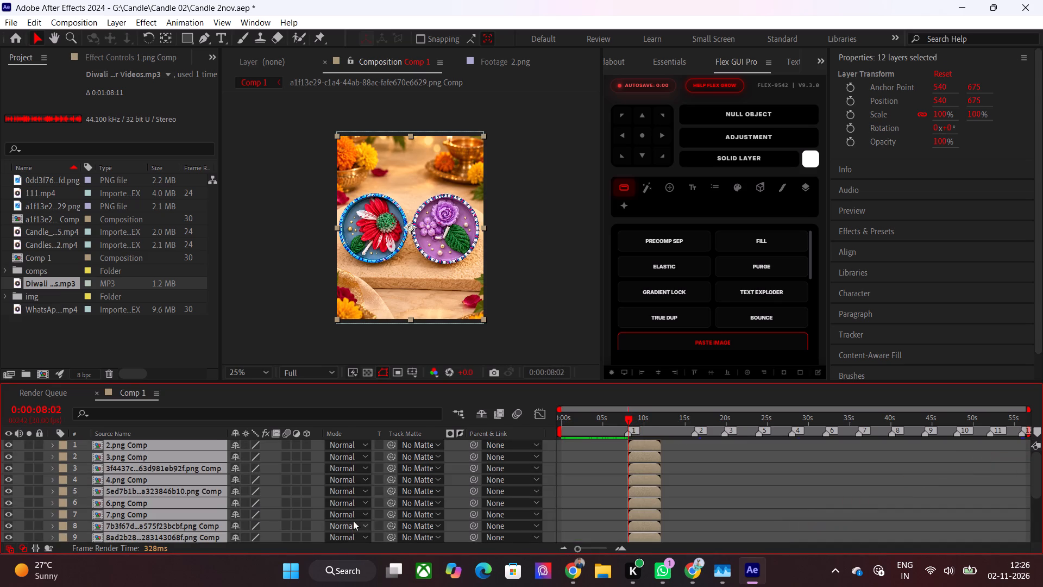
Shorten the thirteen stacked layers from 0e25e7e… Comp up to the top 2.png Comp to slightly over three seconds each by trimming their ends.
scroll(553, 496, "down", 3)
left_click(647, 488, "shift")
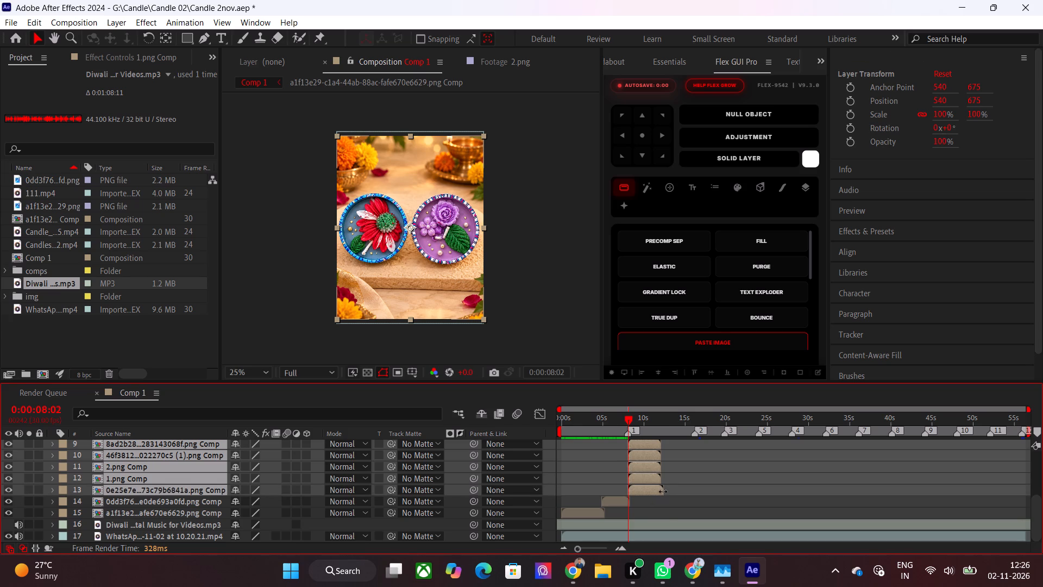
left_click(664, 504)
left_click_drag(664, 494, 659, 496)
left_click(655, 491)
scroll(655, 491, "up", 7)
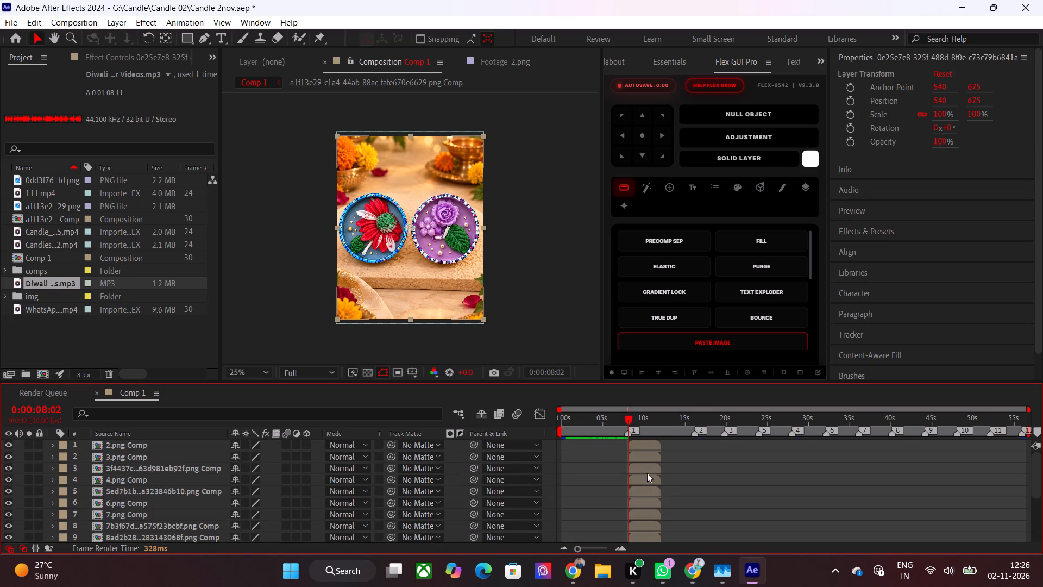
left_click(644, 444, "shift")
left_click_drag(658, 447, 648, 460)
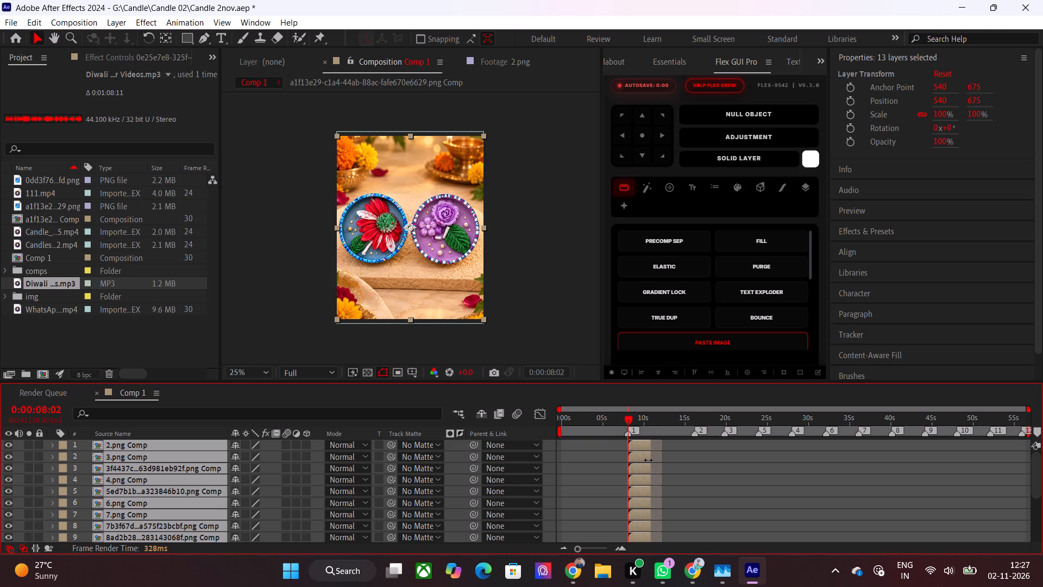
left_click_drag(648, 460, 652, 460)
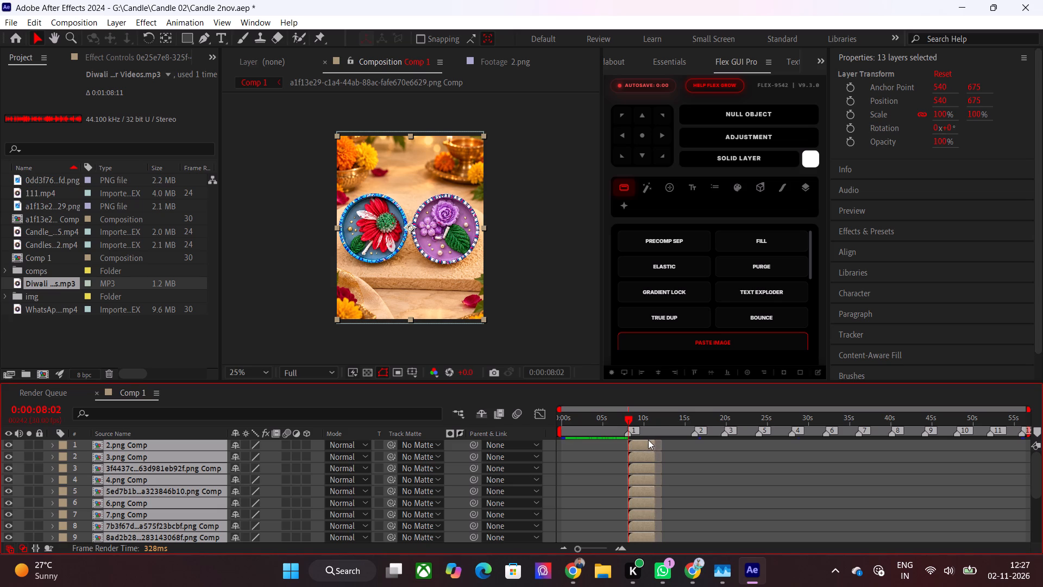
Run Sequence Layers on the thirteen trimmed image layers so they follow one another from 0:00:08:02, and clear the selection.
right_click(643, 453)
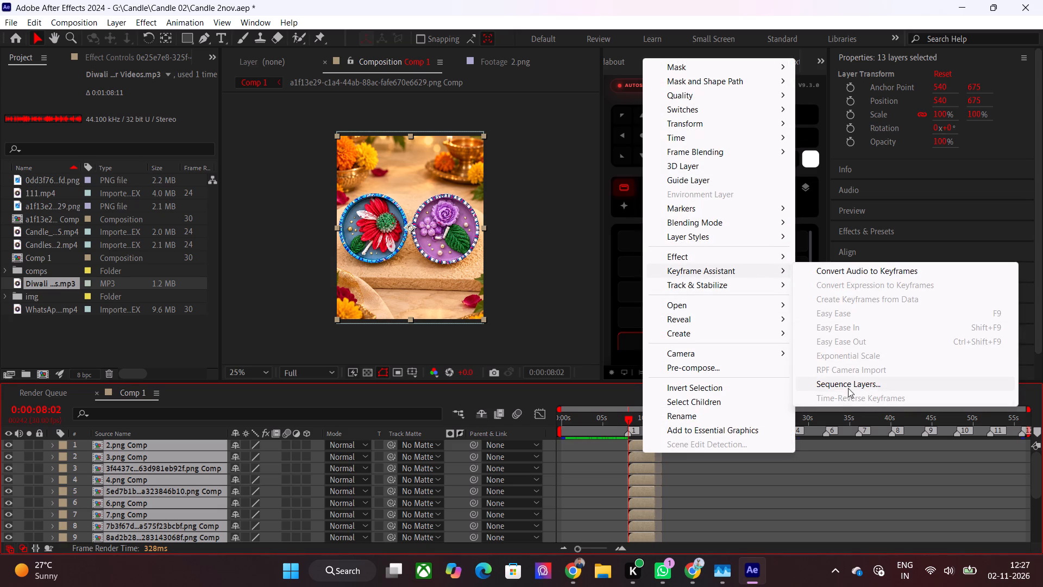
left_click(850, 387)
left_click(543, 324)
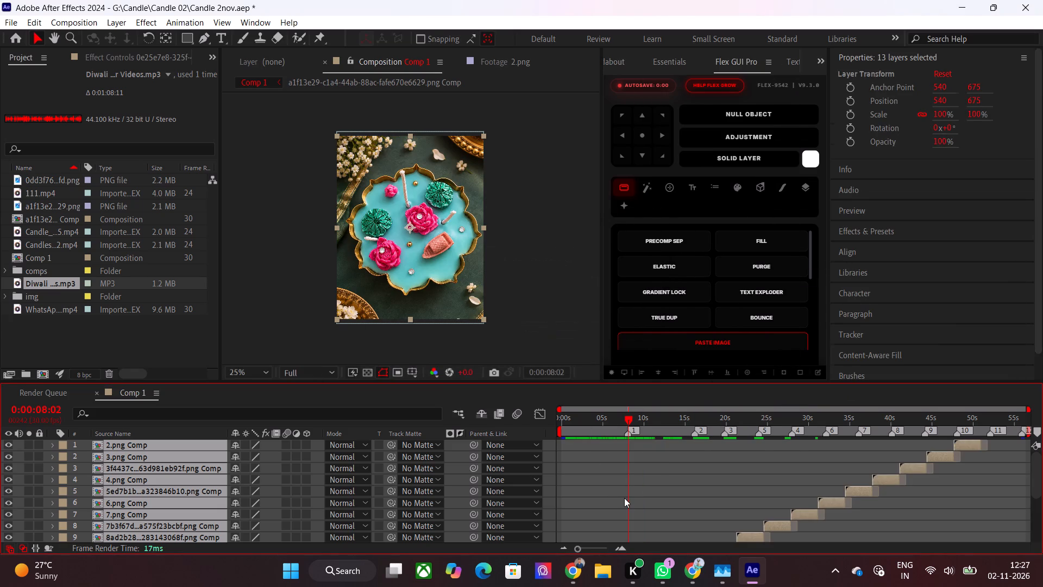
left_click(624, 498)
Preview the retimed image sequence with the music from 0:00:08:02 to about 40 seconds, and return to 0:00:08:02.
scroll(626, 498, "down", 3)
key("space")
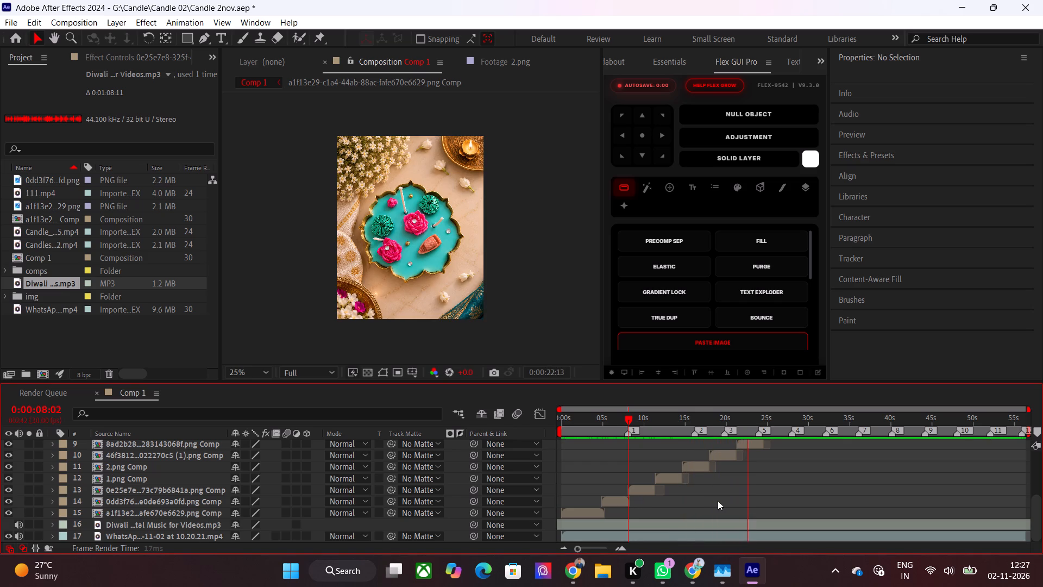
scroll(718, 501, "up", 1)
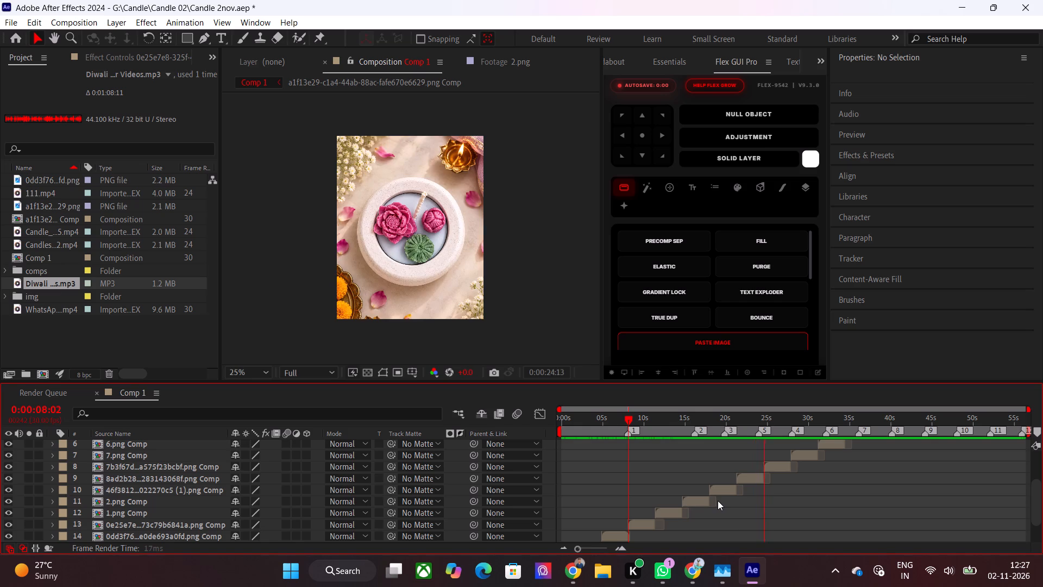
scroll(718, 501, "up", 2)
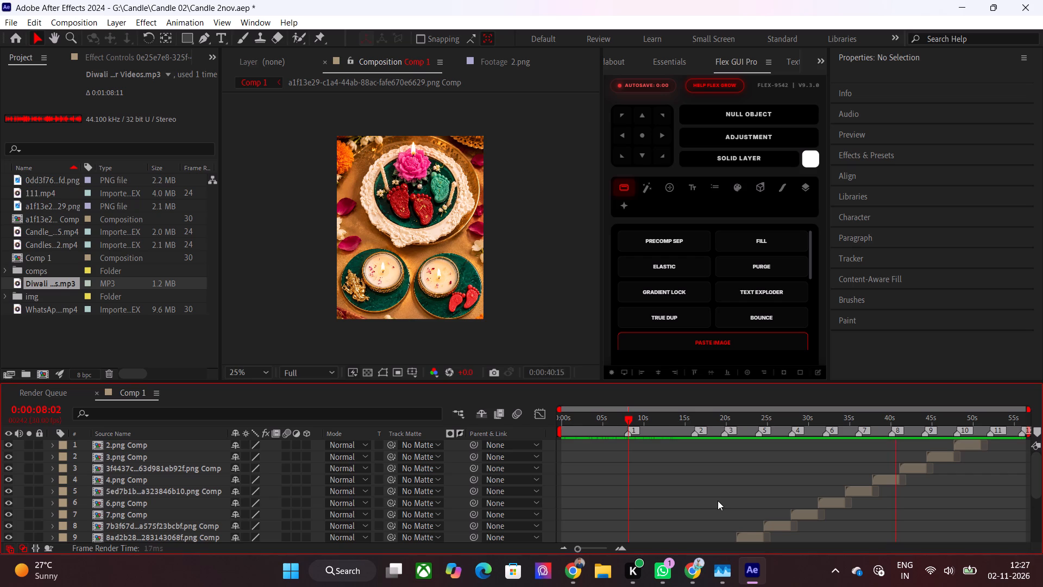
scroll(718, 501, "down", 5)
left_click(631, 415)
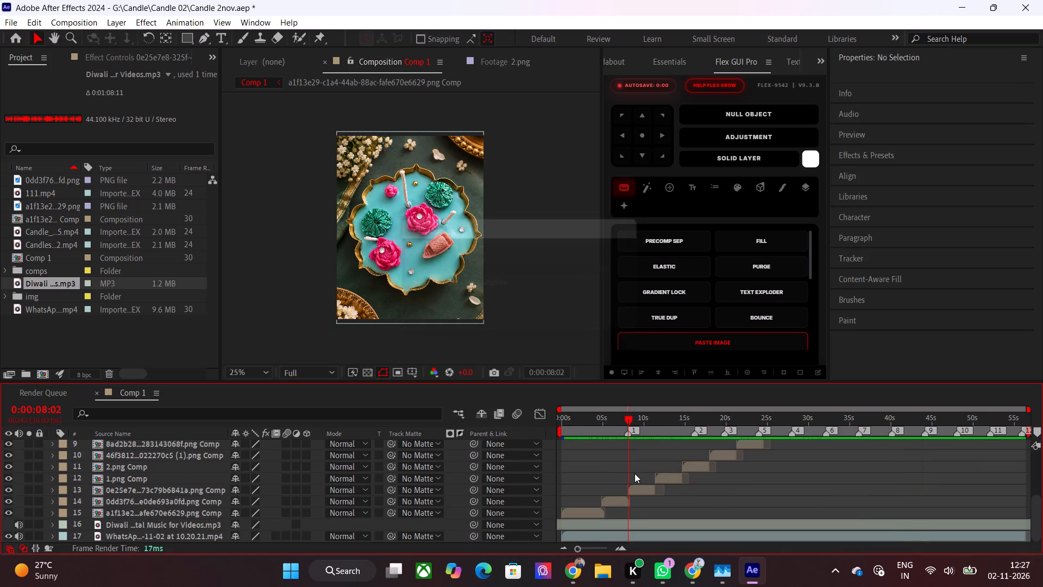
Turn on Add Flash for the Flex GUI Pro shakes and apply the Basic shake to the 0e25e7e… Comp layer at 0:00:08:02.
left_click(638, 490)
left_click(654, 191)
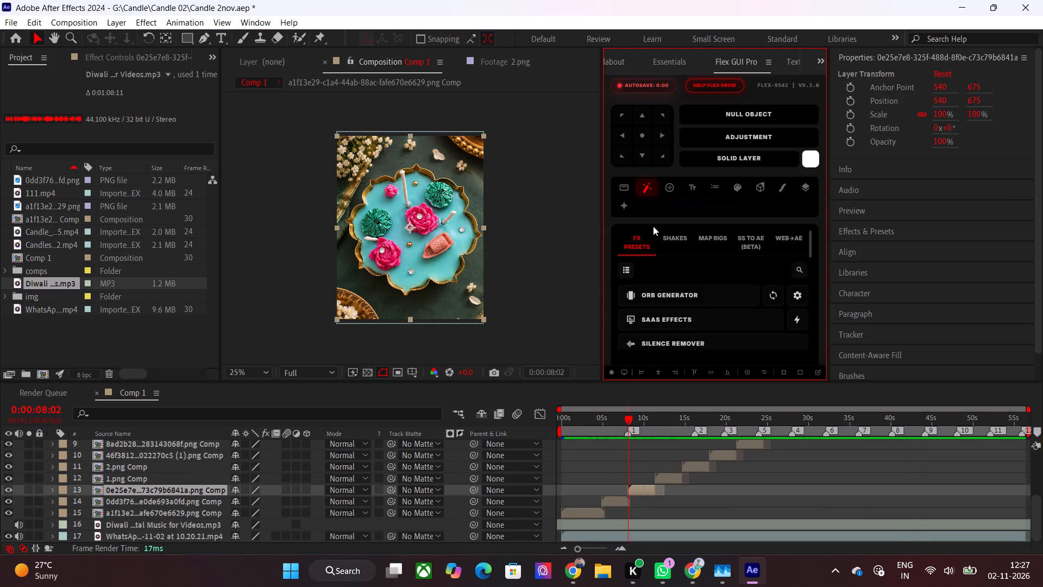
left_click(663, 238)
scroll(682, 291, "down", 2)
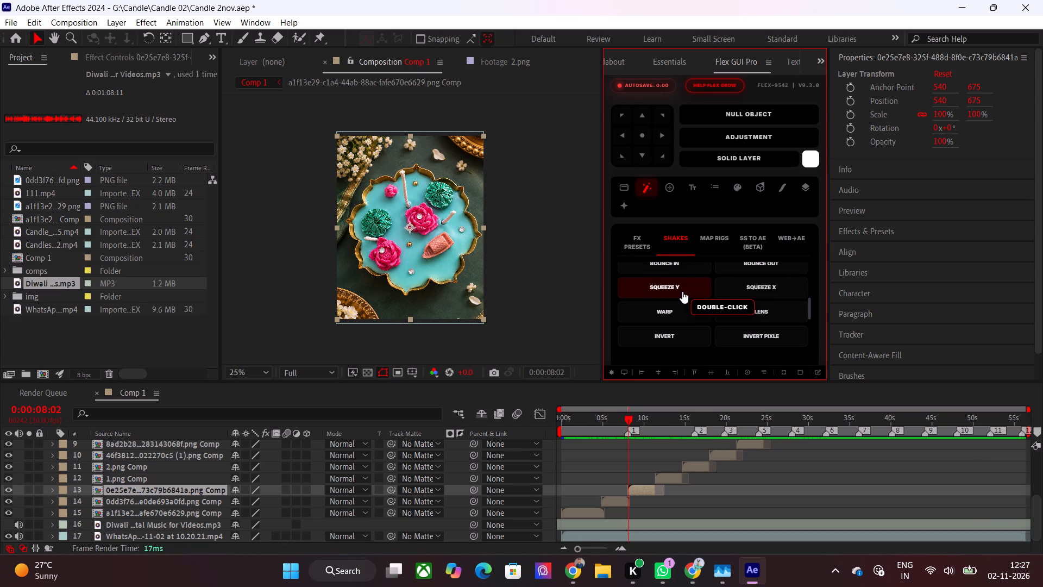
scroll(688, 292, "down", 1)
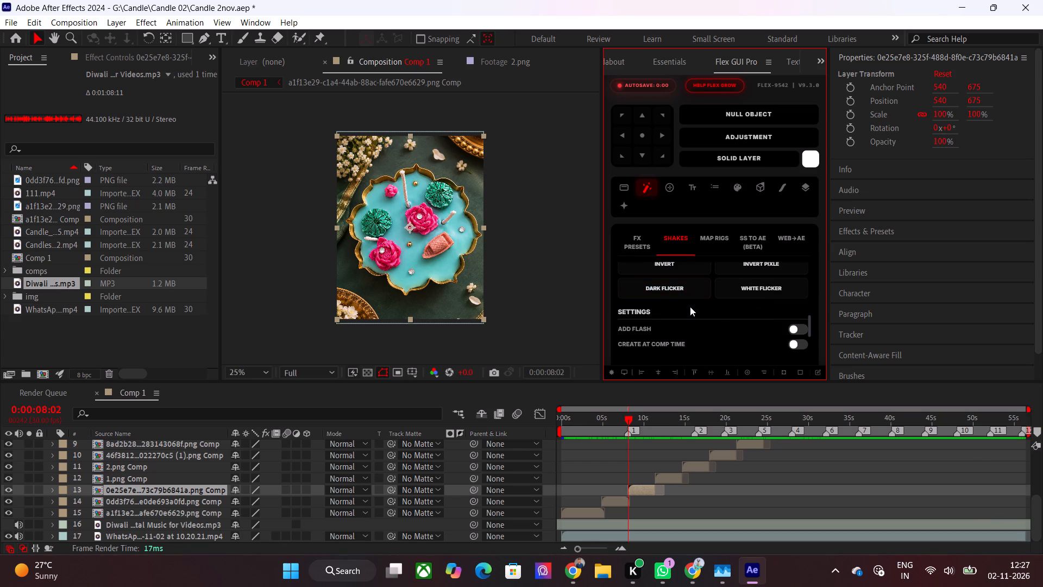
scroll(690, 307, "up", 2)
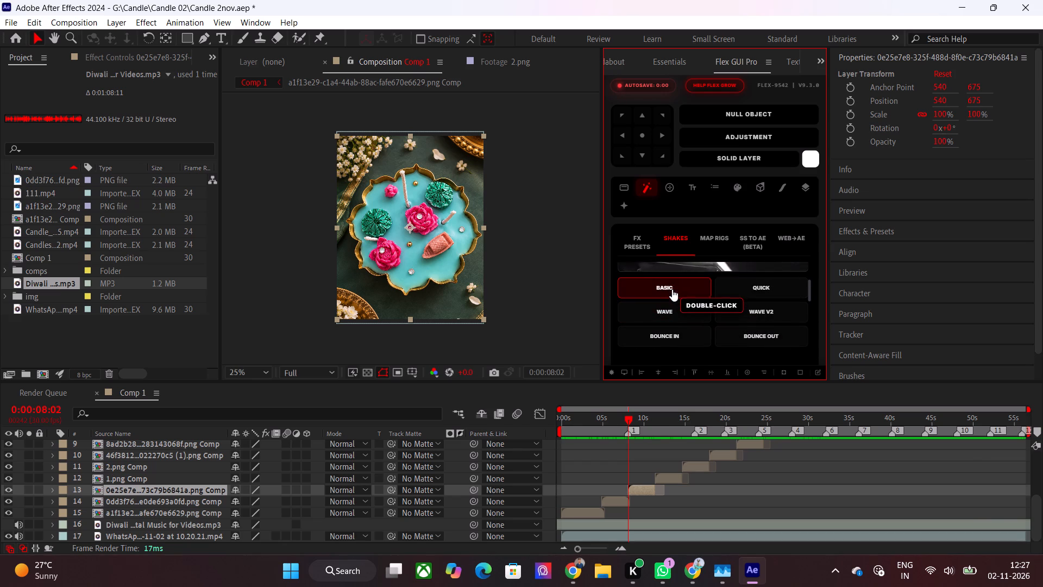
scroll(682, 294, "down", 1)
scroll(737, 332, "down", 2)
left_click(793, 278)
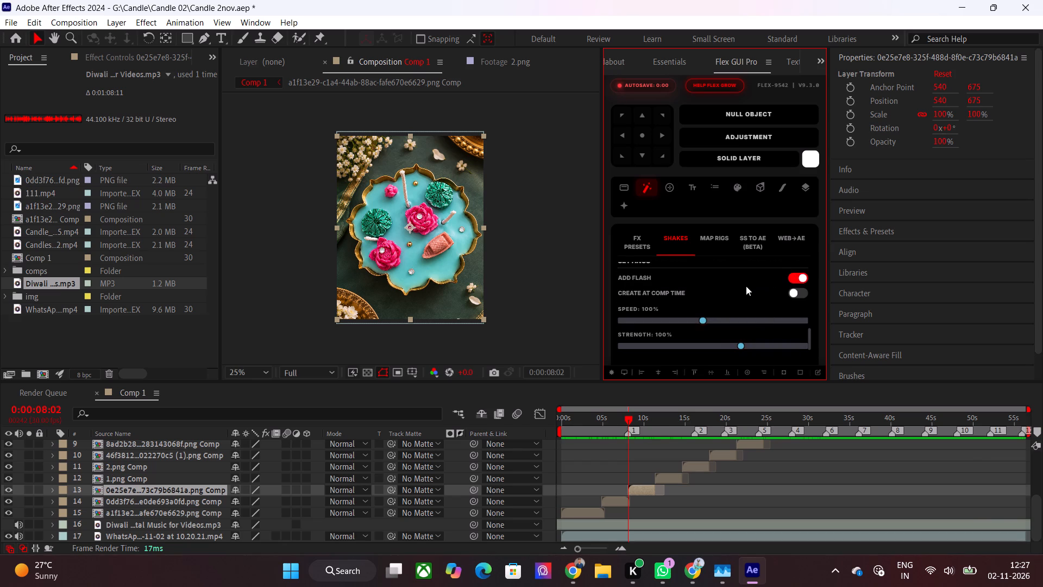
scroll(736, 288, "up", 3)
double_click(669, 305)
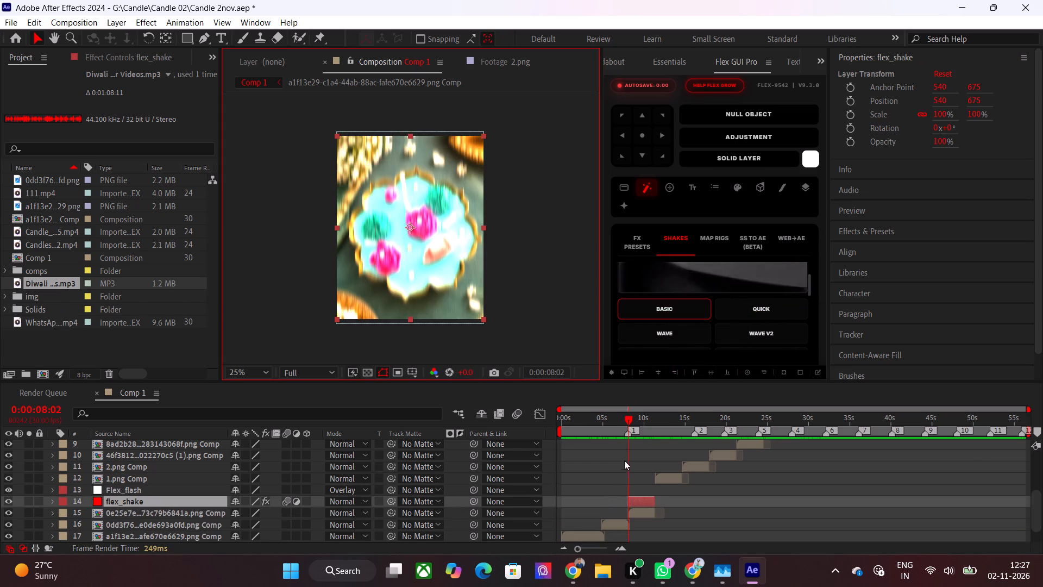
Set the current time to 0:00:11:10, where 1.png Comp starts, and apply the Wave shake with flash to that layer.
left_click_drag(631, 417, 650, 425)
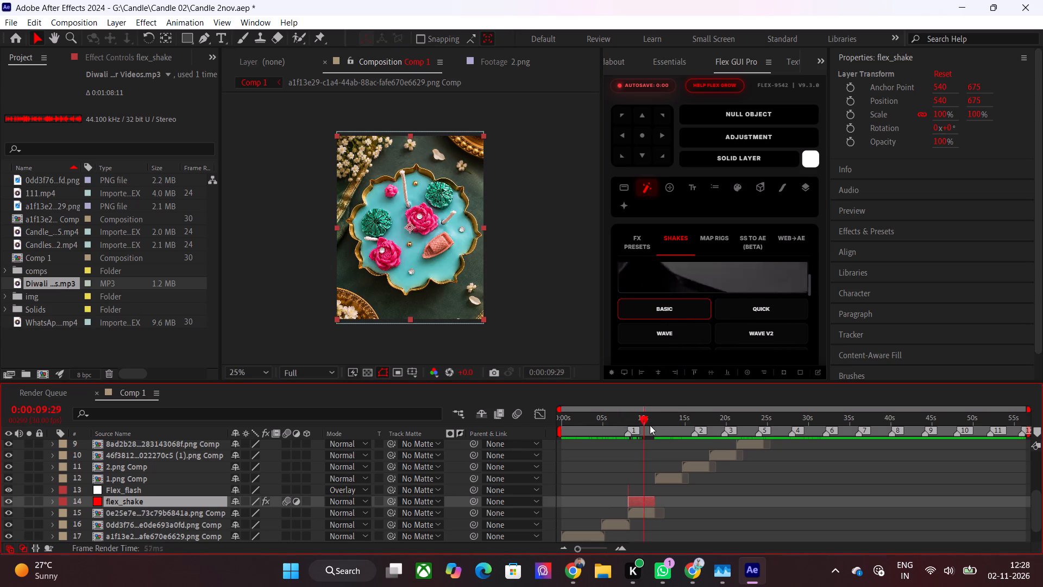
left_click_drag(650, 425, 662, 434)
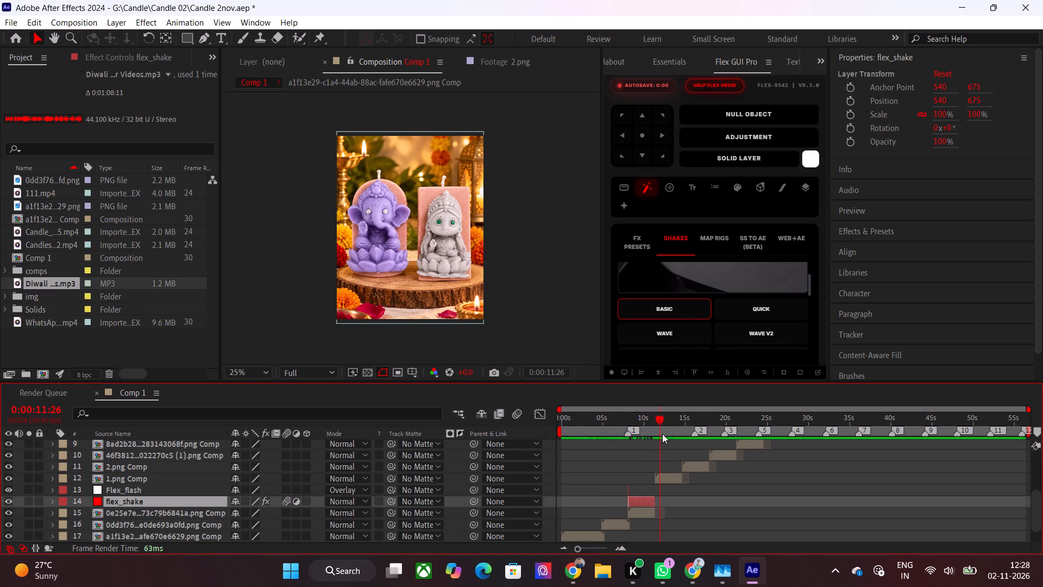
left_click_drag(662, 434, 657, 438)
left_click(665, 473)
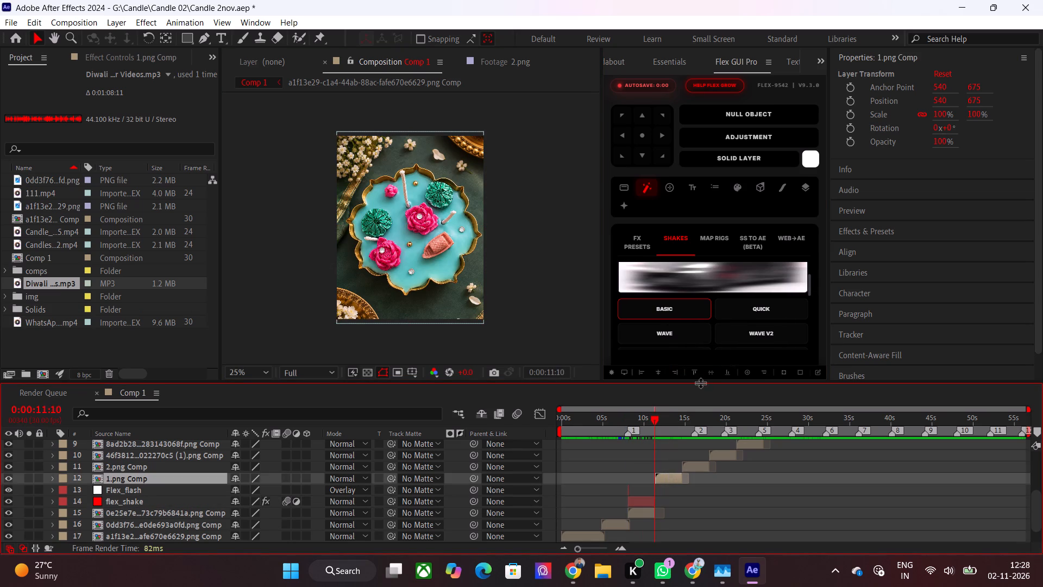
left_click(673, 336)
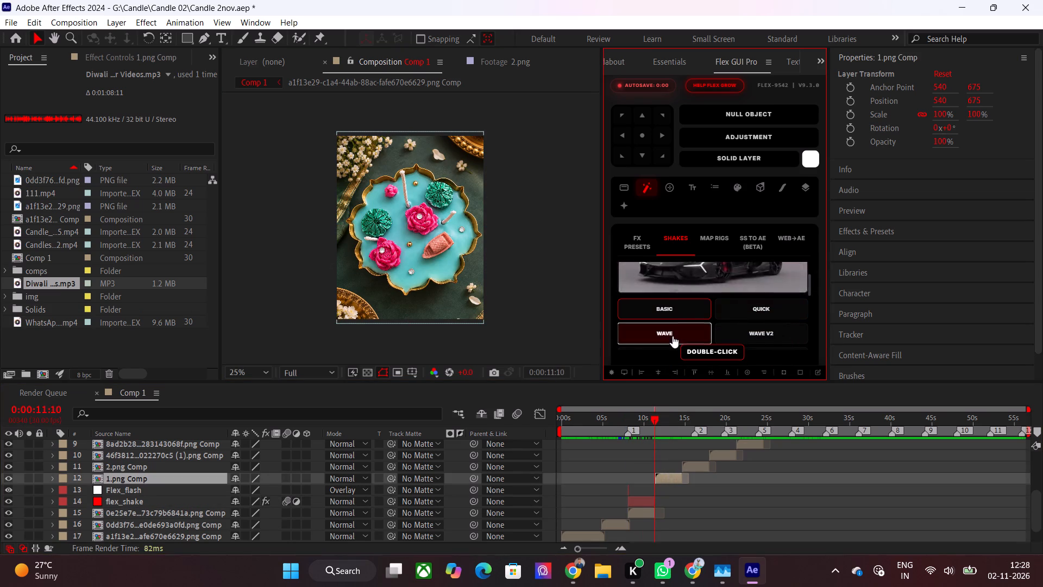
left_click(673, 336)
Set the current time to 0:00:14:19 and apply the Bounce In shake with flash to the 2.png Comp layer starting there.
left_click_drag(660, 419, 664, 419)
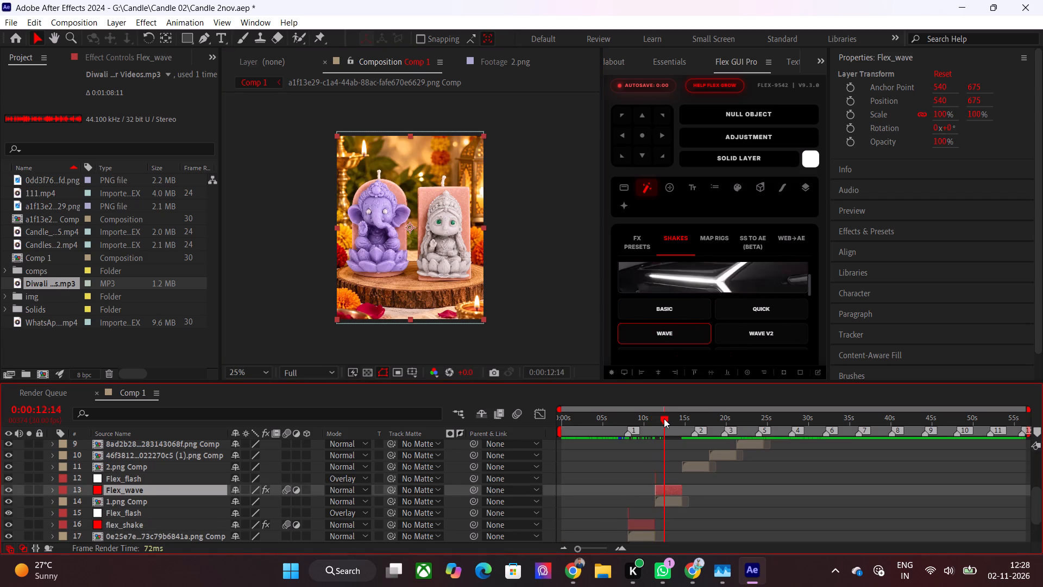
left_click_drag(664, 419, 659, 420)
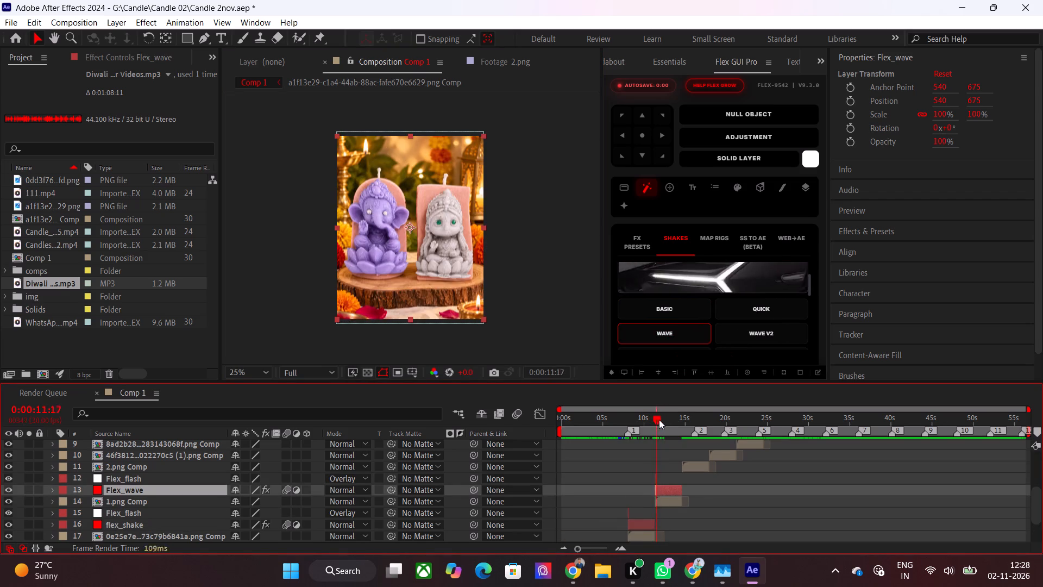
left_click_drag(659, 420, 679, 430)
left_click(691, 467)
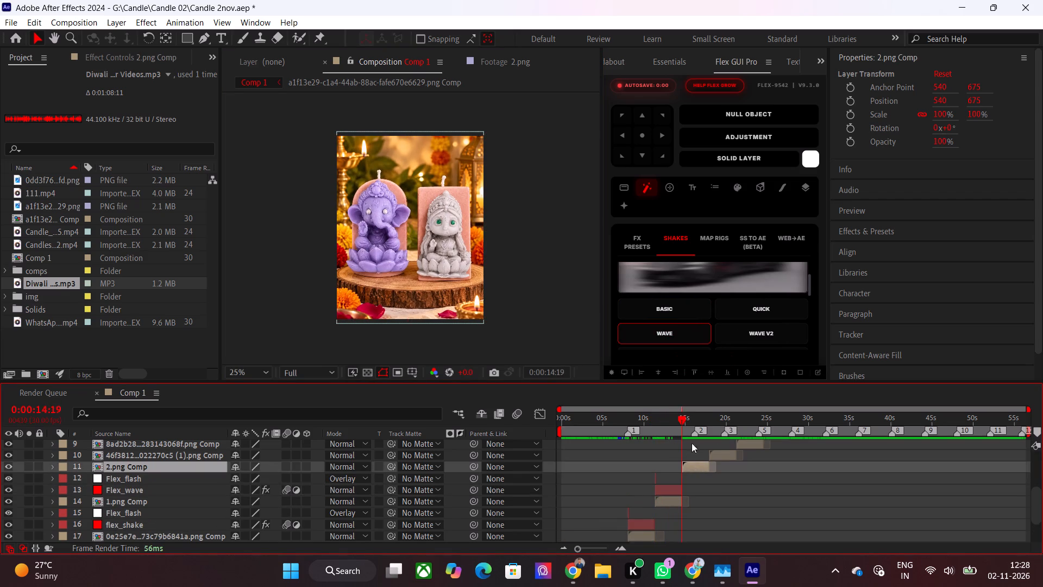
scroll(749, 333, "down", 1)
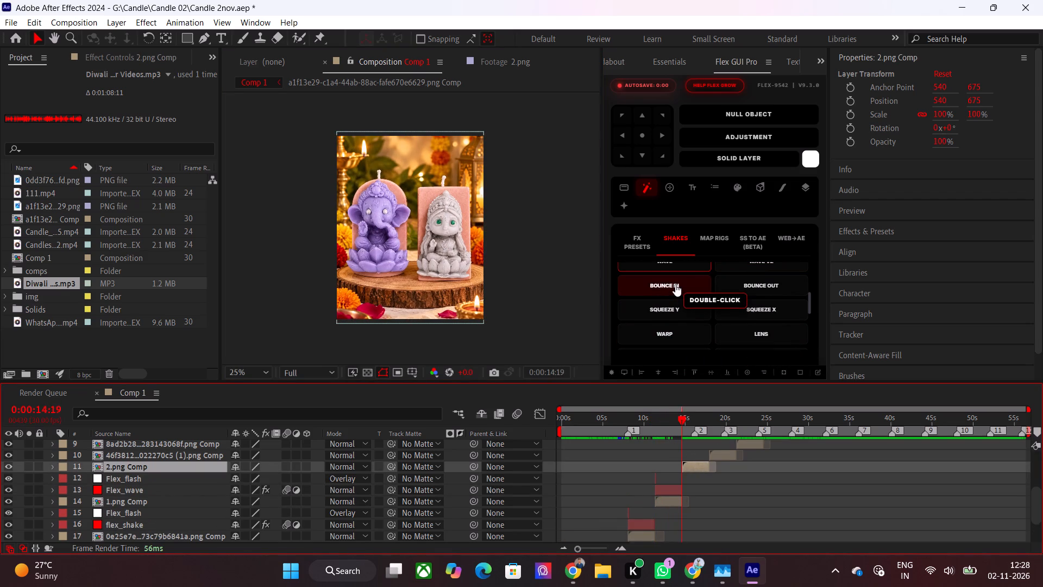
double_click(675, 284)
Set the current time to 0:00:17:28 and apply the Bounce Out shake with flash to the 46f3812… (1).png Comp layer.
left_click_drag(681, 418, 683, 418)
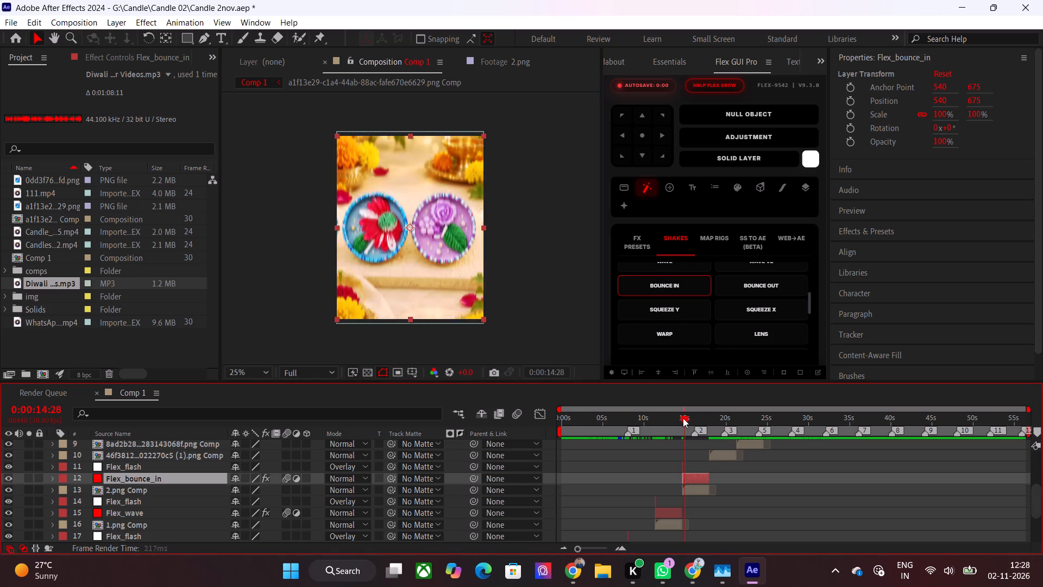
left_click_drag(683, 418, 705, 427)
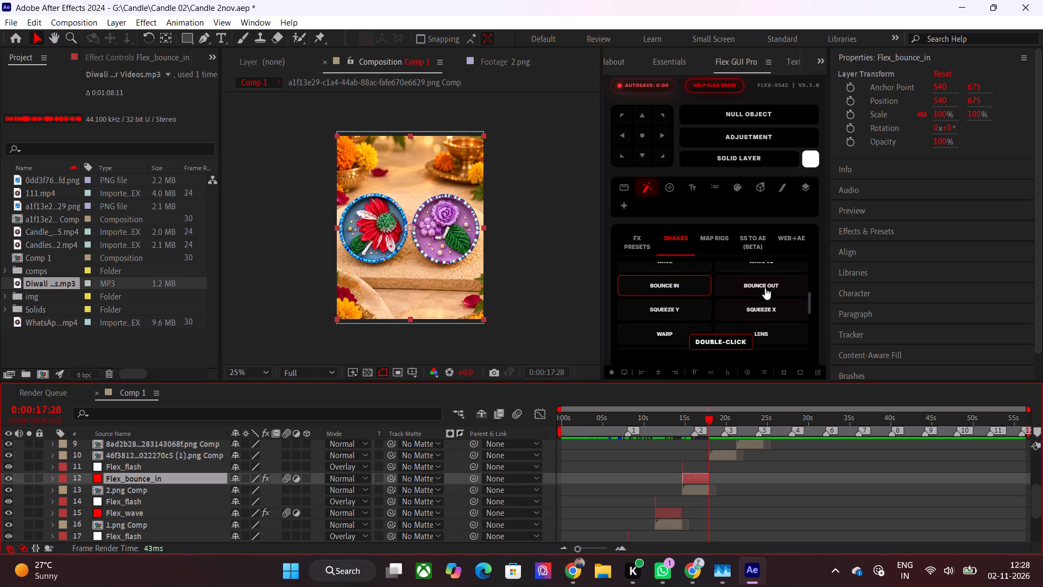
left_click(716, 453)
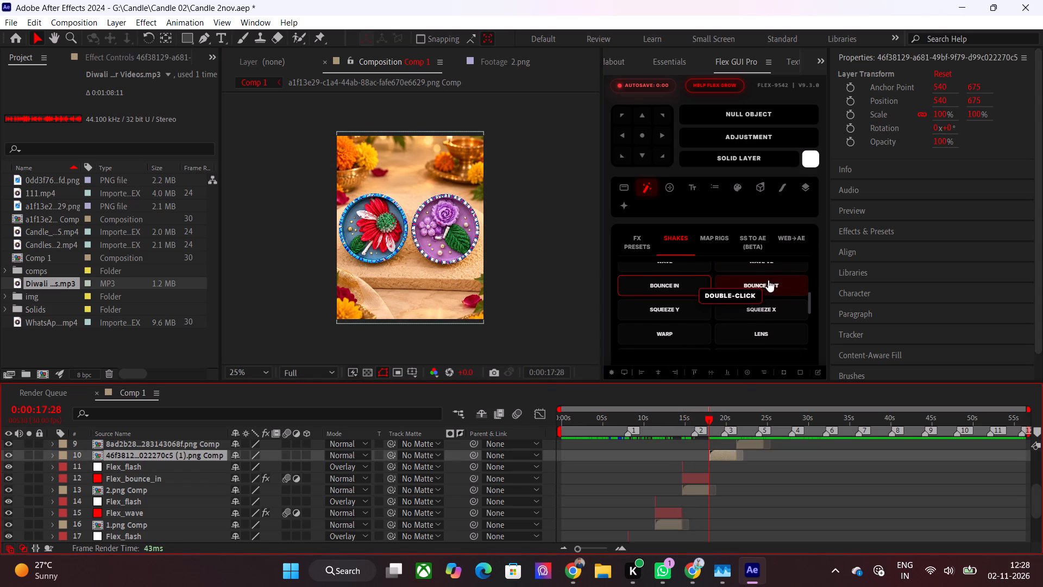
double_click(768, 280)
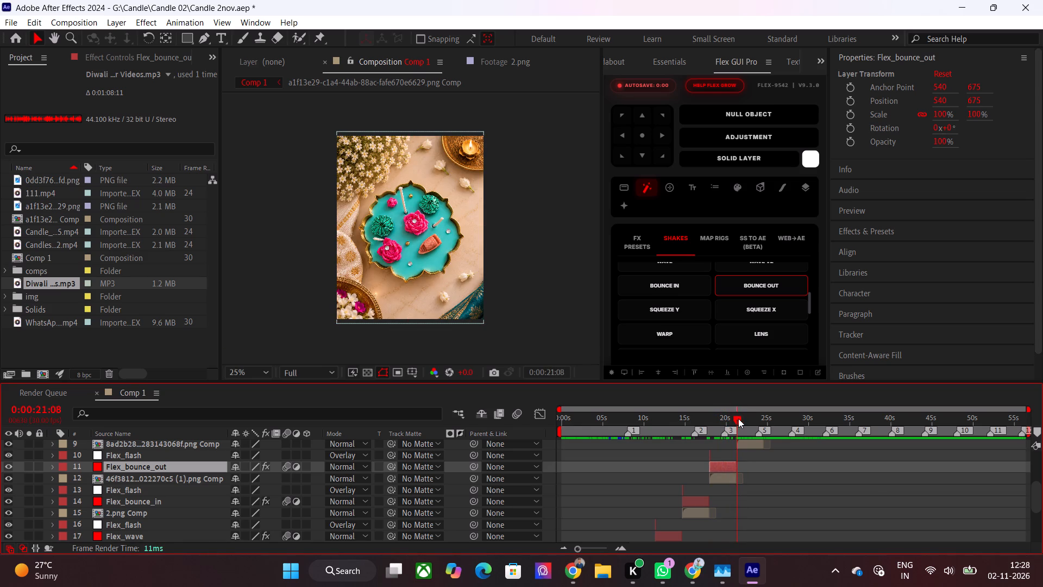
Apply the Basic shake with flash to the 8ad2b28… Comp layer at 0:00:21:08.
scroll(756, 461, "up", 2)
left_click(744, 513)
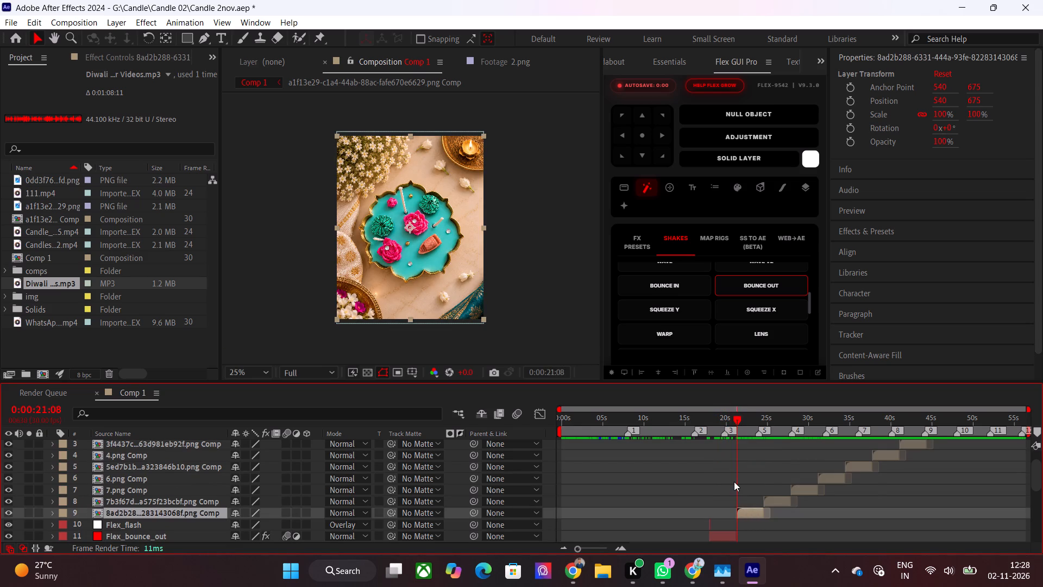
scroll(734, 482, "down", 3)
key("ctrl+a")
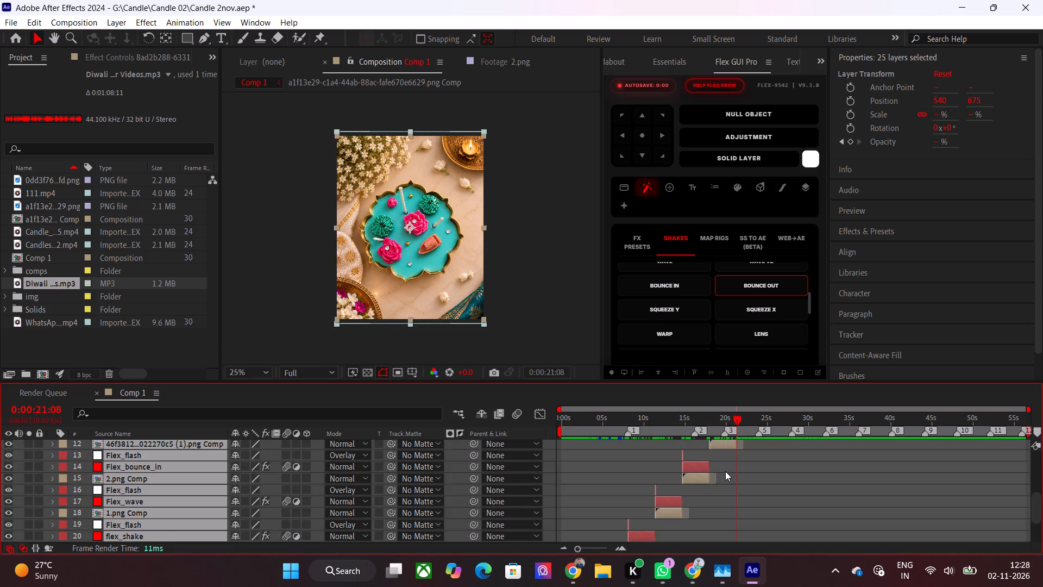
type("uu")
left_click(765, 497)
scroll(763, 499, "up", 2)
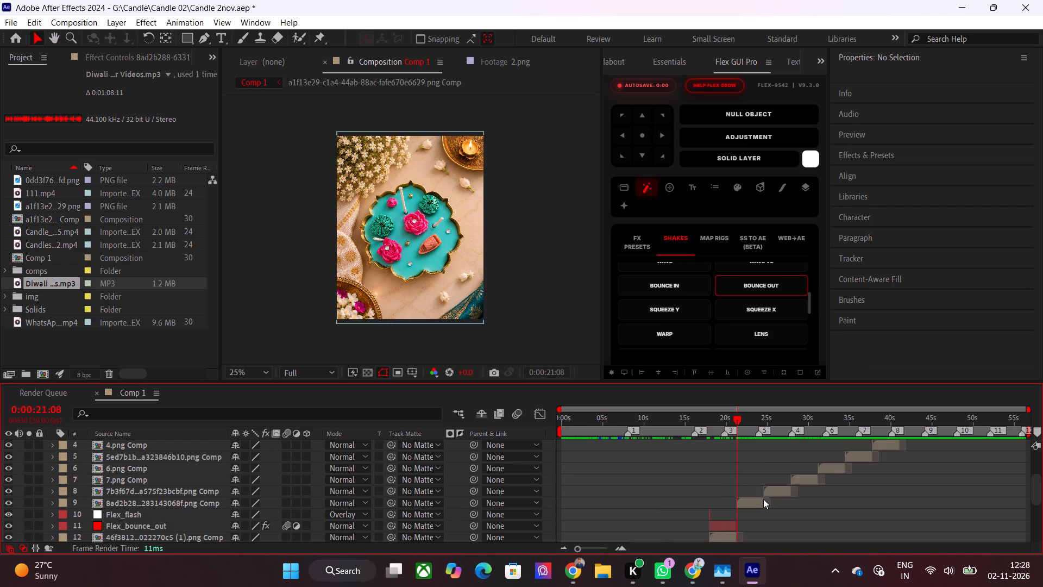
left_click(763, 501)
scroll(669, 263, "up", 1)
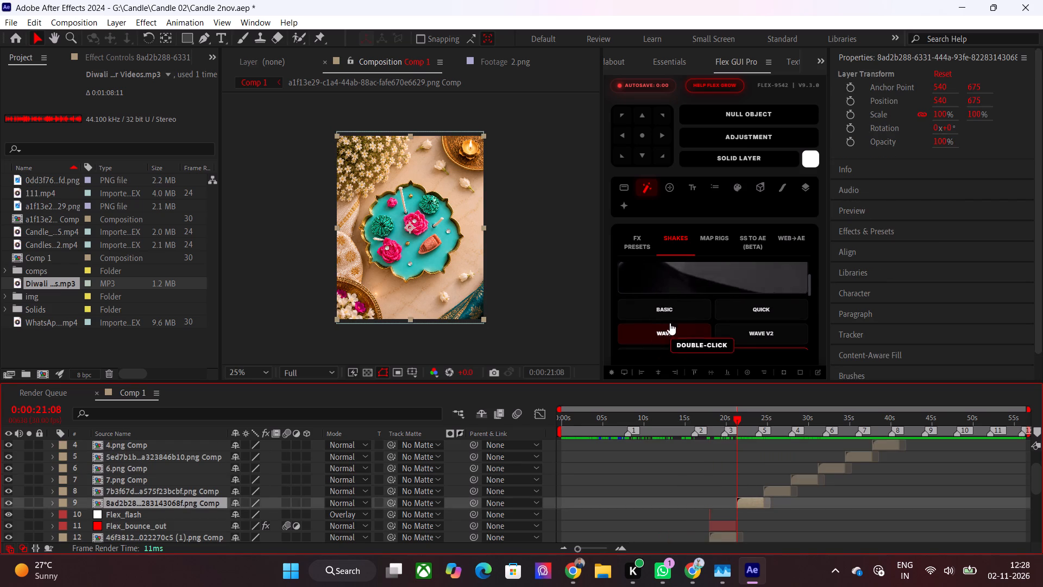
double_click(677, 313)
Set the current time to 0:00:24:17 and apply the Wave shake with flash to the 7b3f67d… Comp layer.
left_click_drag(740, 426, 746, 426)
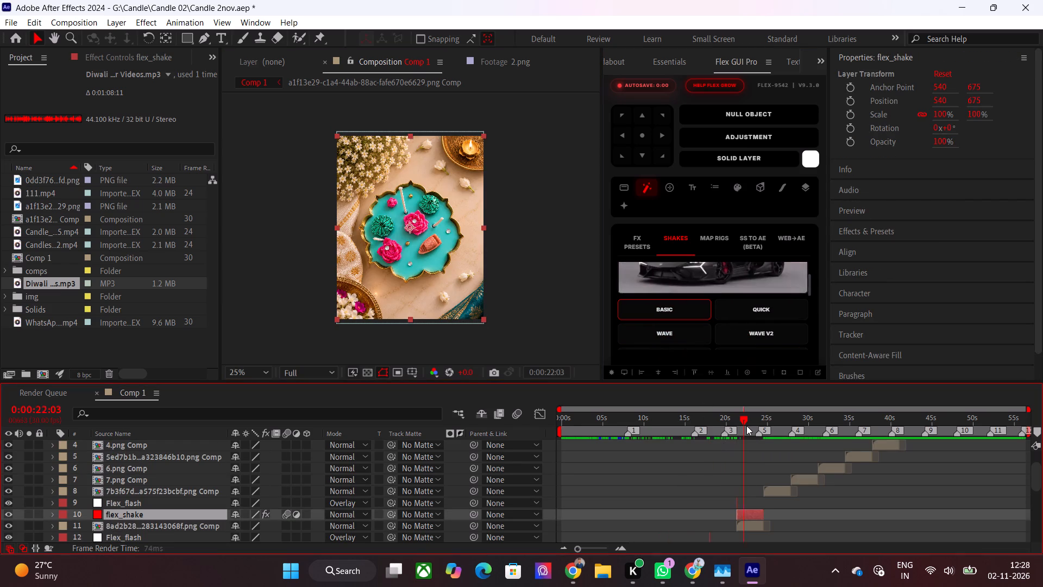
left_click_drag(746, 426, 765, 426)
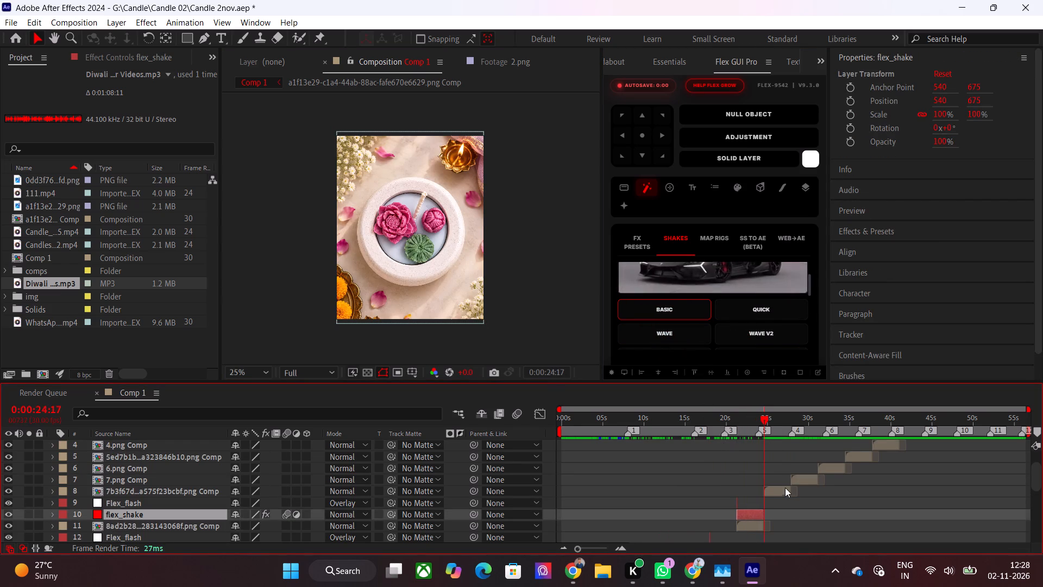
left_click(785, 489)
double_click(669, 330)
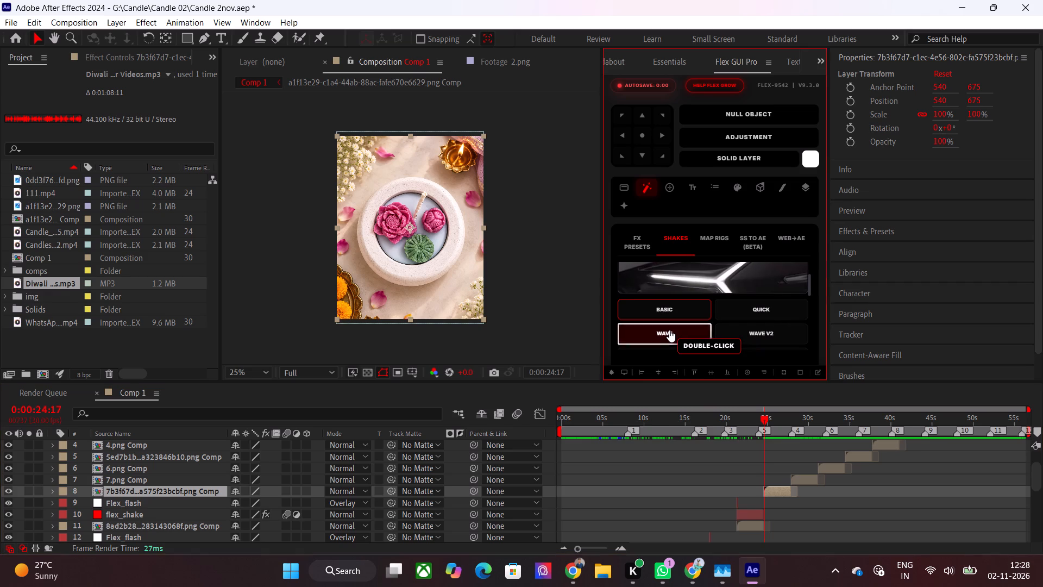
Set the current time to 0:00:27:25 and apply the Bounce In shake with flash to the 7.png Comp layer.
left_click_drag(772, 420, 787, 423)
scroll(714, 318, "down", 1)
scroll(714, 320, "up", 1)
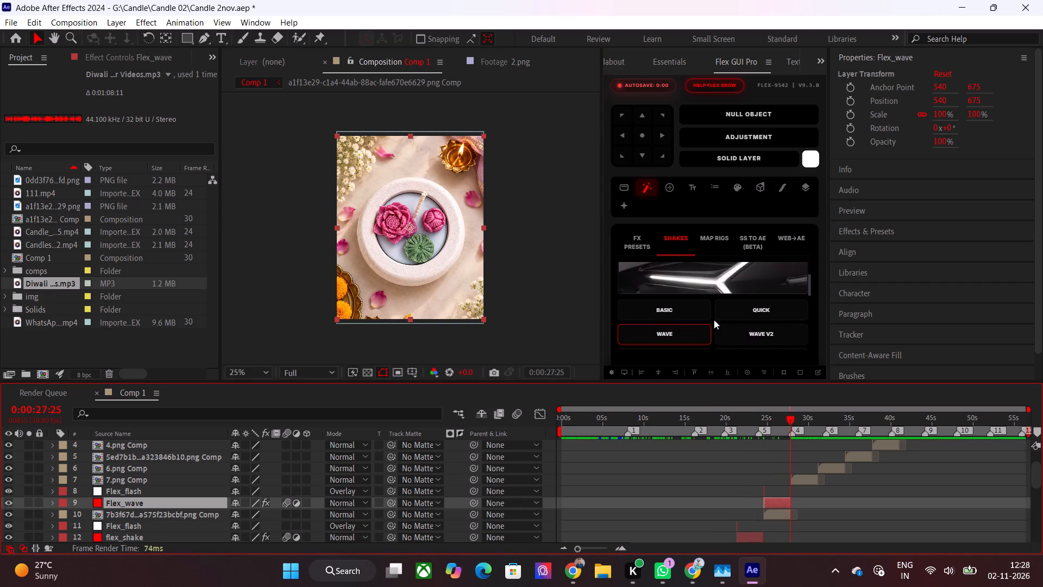
scroll(730, 330, "down", 1)
scroll(730, 330, "up", 1)
scroll(730, 330, "down", 1)
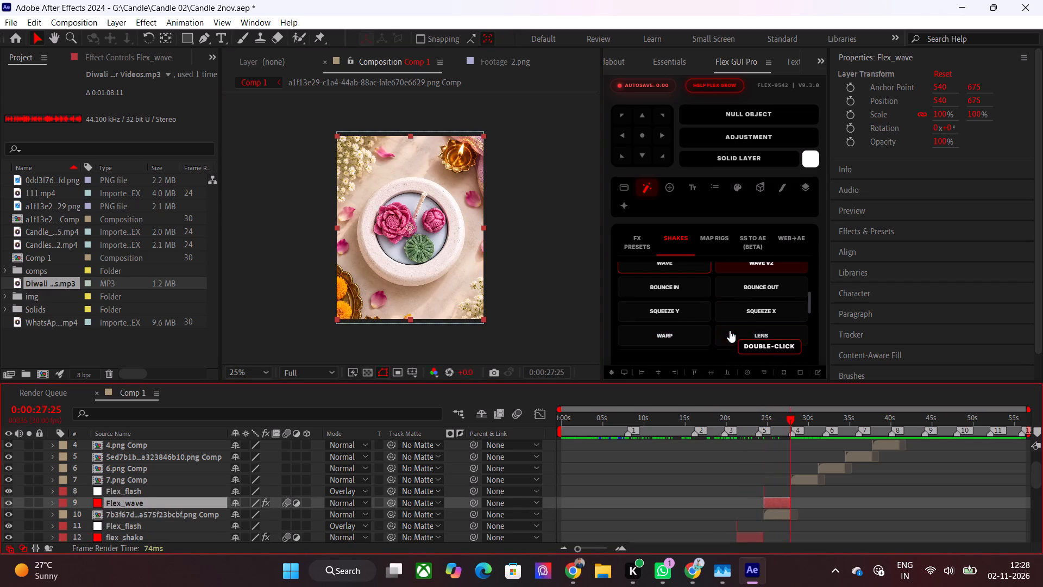
left_click(803, 477)
double_click(664, 296)
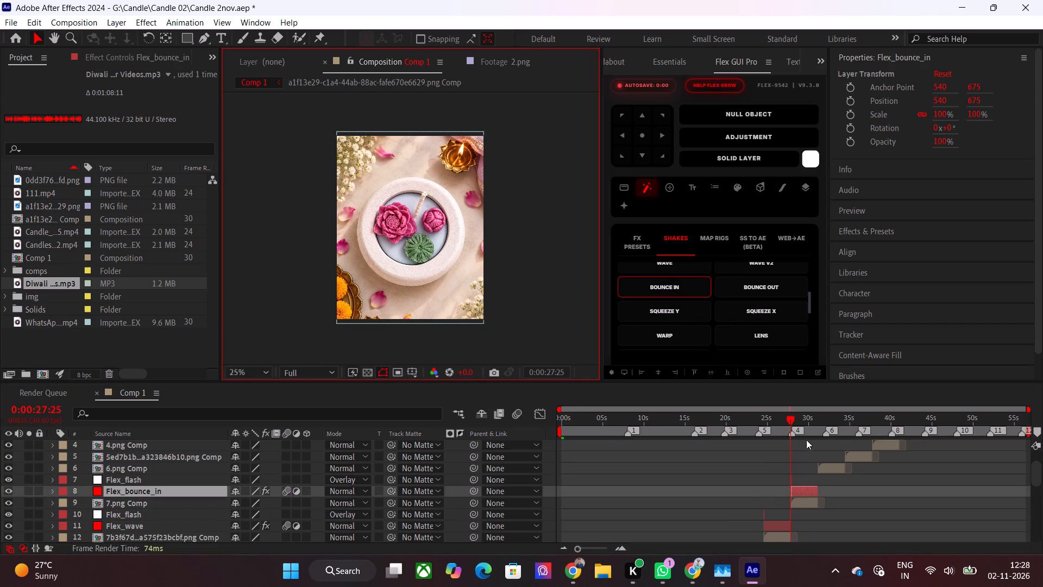
Set the current time to 0:00:31:04 and apply the Bounce Out shake with flash to the 6.png Comp layer.
left_click_drag(805, 426, 813, 426)
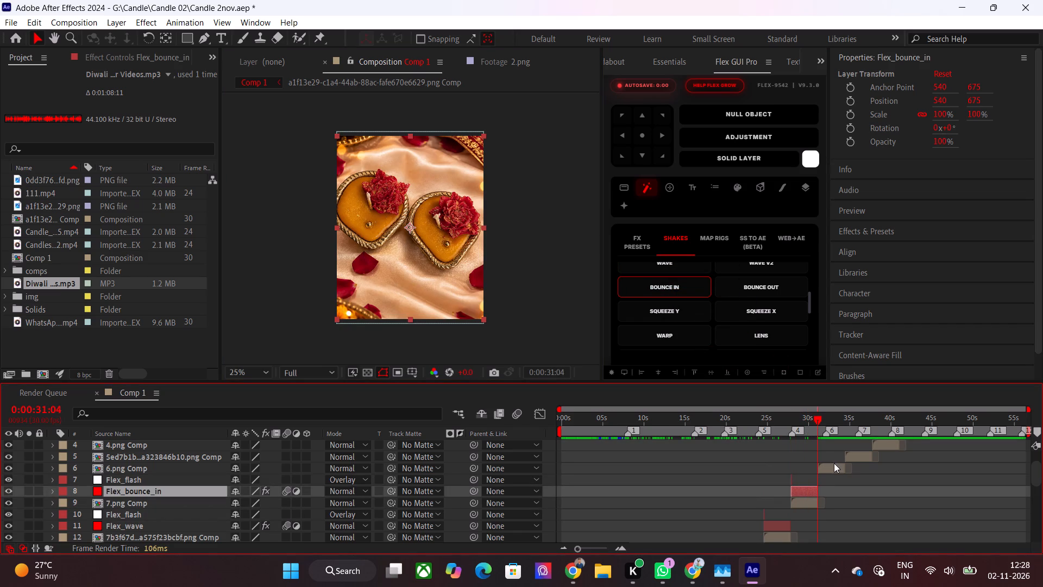
left_click(834, 467)
double_click(745, 286)
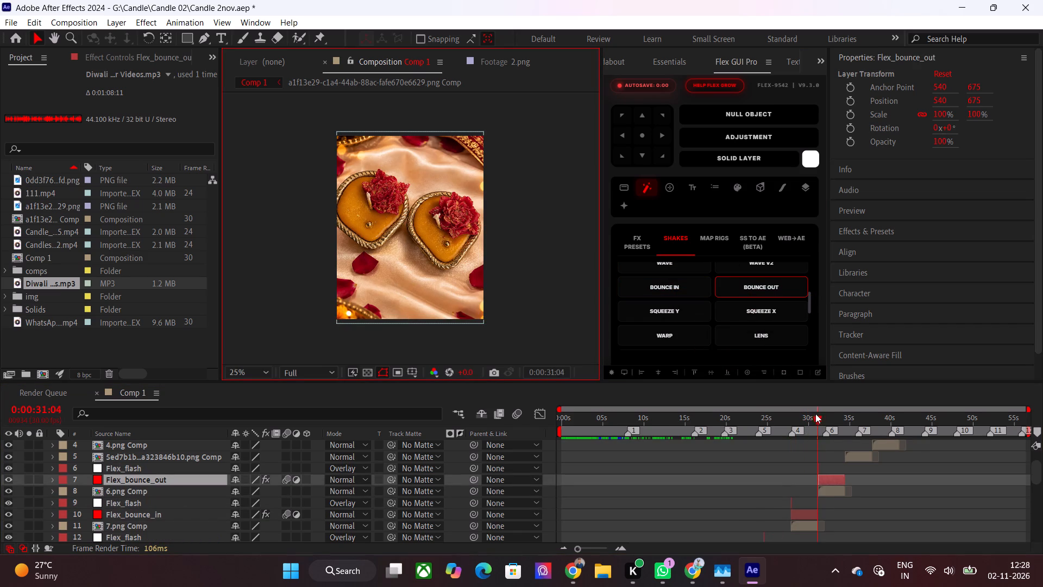
Set the current time to 0:00:34:13 and apply the Basic shake with flash to the 5ed7b1b… Comp layer.
left_click_drag(815, 414, 844, 434)
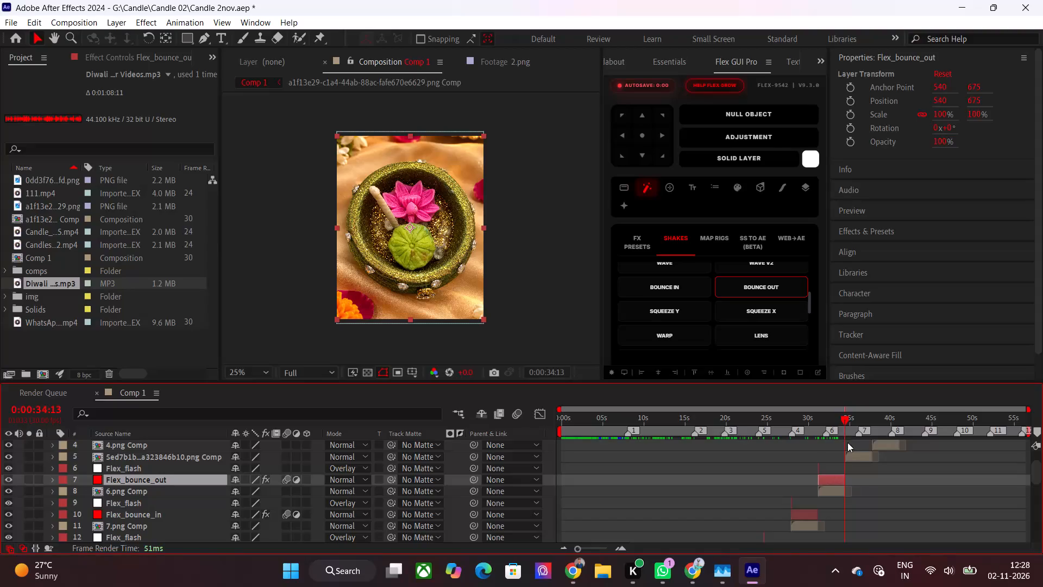
left_click(854, 454)
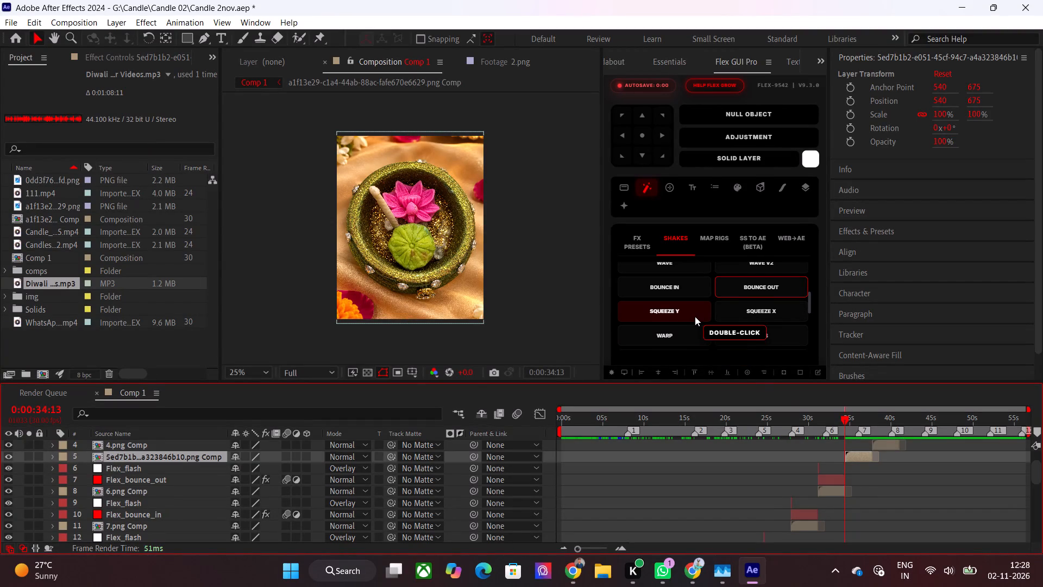
scroll(695, 316, "down", 1)
scroll(695, 316, "up", 1)
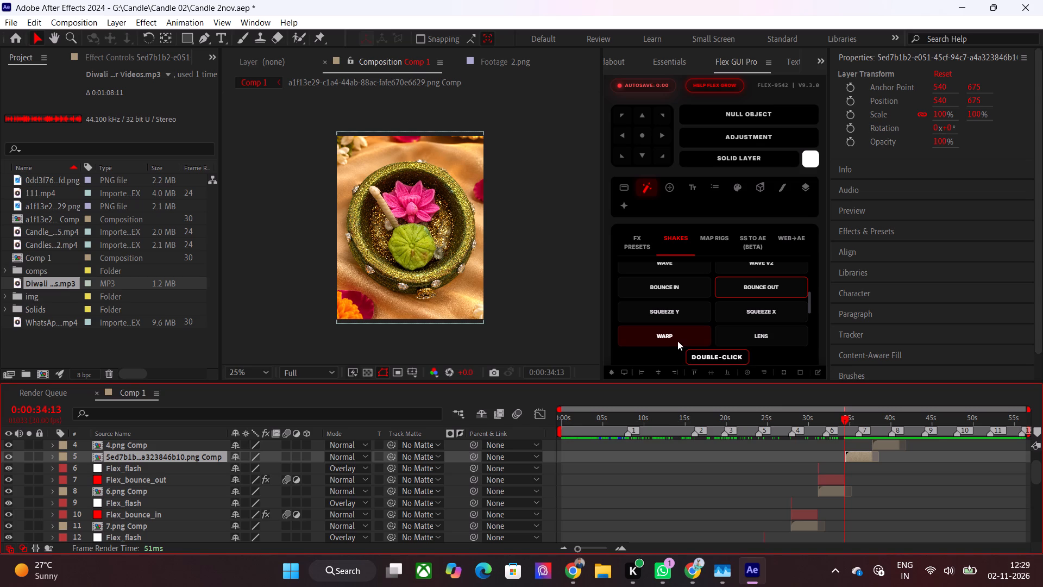
scroll(870, 460, "up", 1)
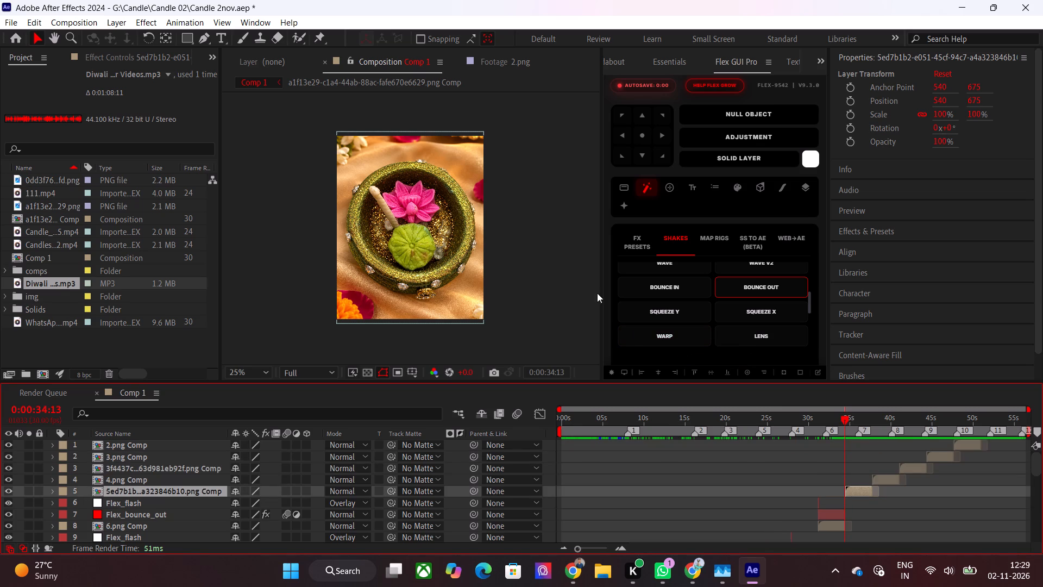
scroll(666, 267, "up", 1)
double_click(675, 311)
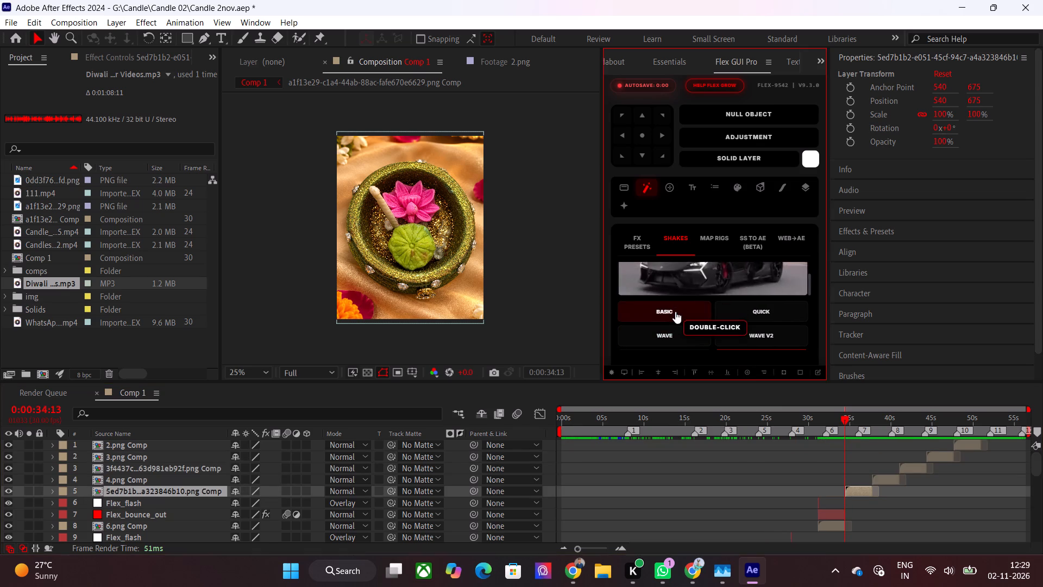
Set the current time to 0:00:37:23 and apply the Quick shake with flash to the 4.png Comp layer.
left_click(872, 426)
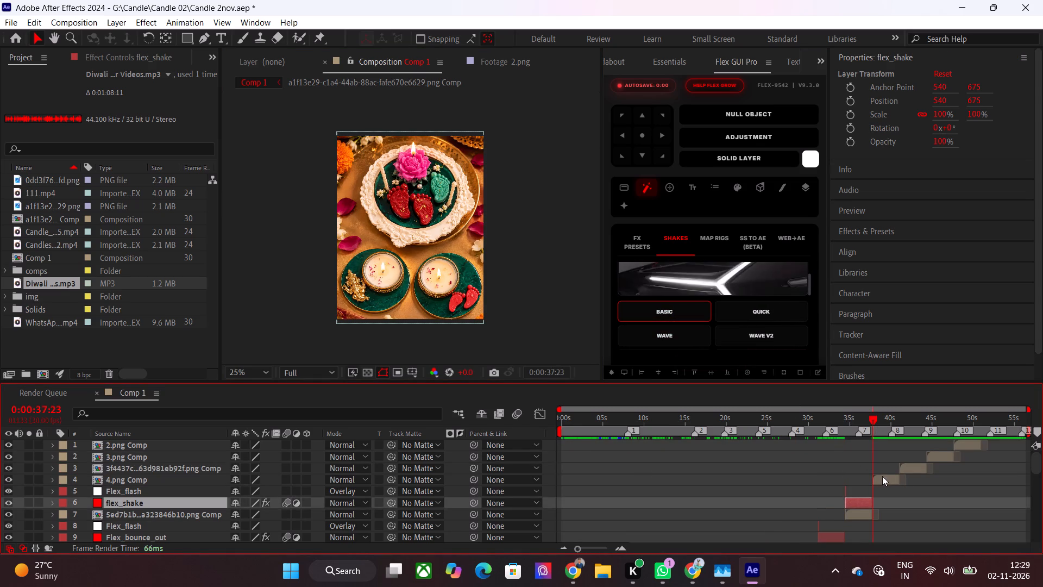
left_click(883, 477)
double_click(751, 310)
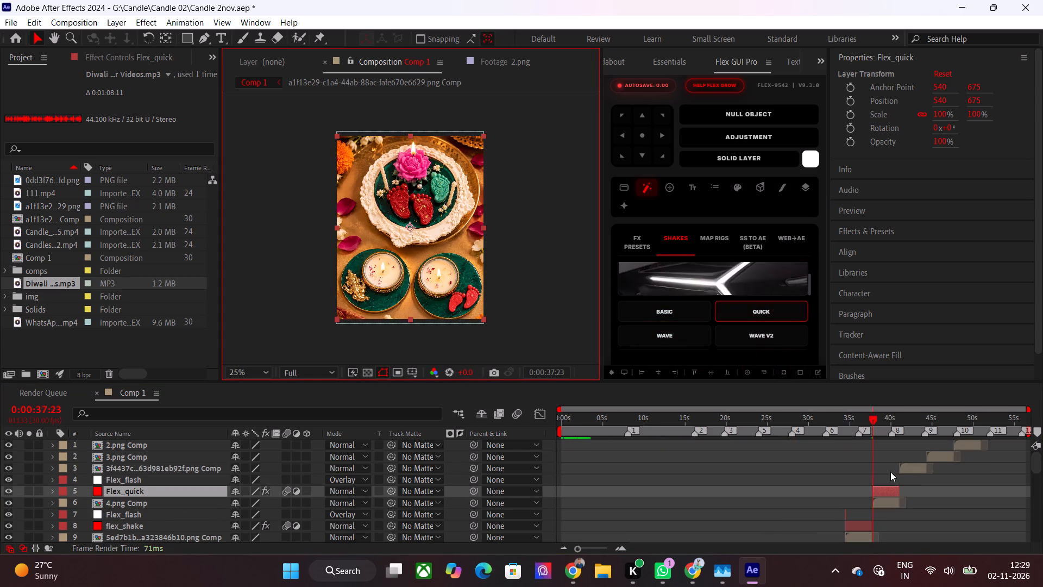
Set the current time to 0:00:41:01 and apply the Wave shake with flash to the 3f4437c… Comp layer.
left_click_drag(882, 423, 898, 429)
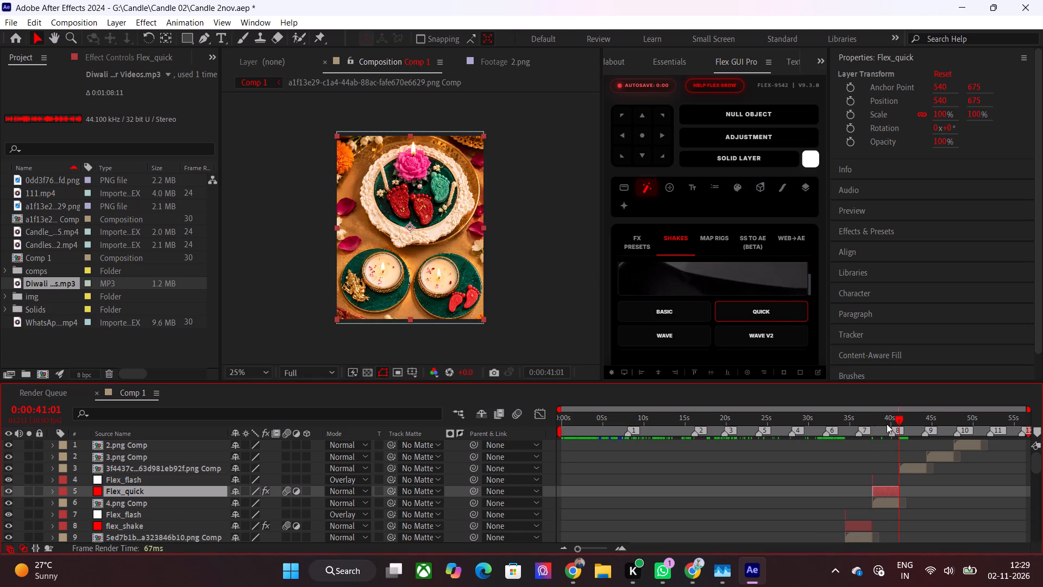
left_click(905, 467)
scroll(712, 302, "down", 1)
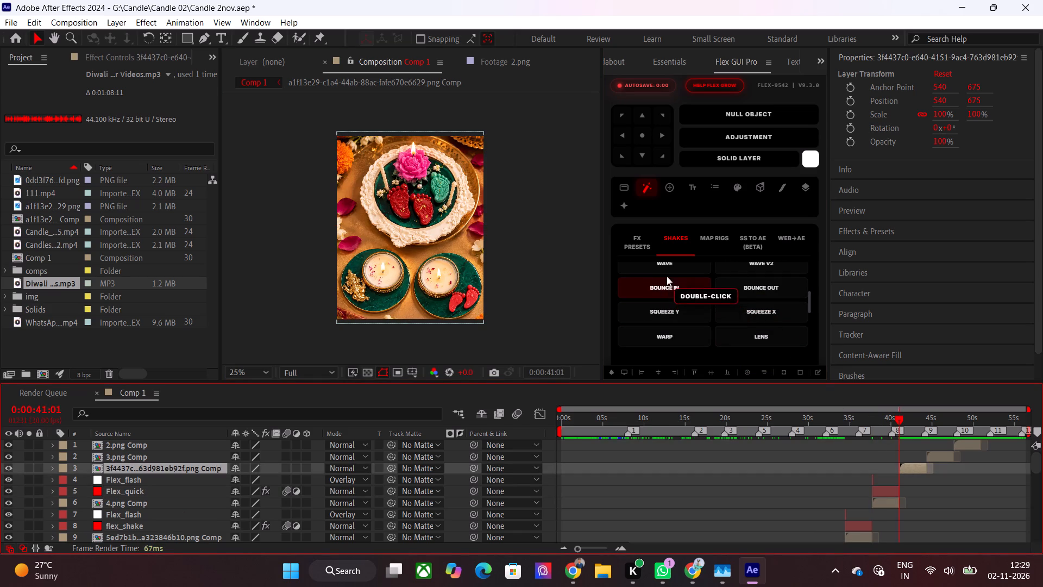
double_click(670, 268)
Set the current time to 0:00:44:11 and apply the Bounce In shake with flash to the 3.png Comp layer.
left_click_drag(910, 423, 921, 426)
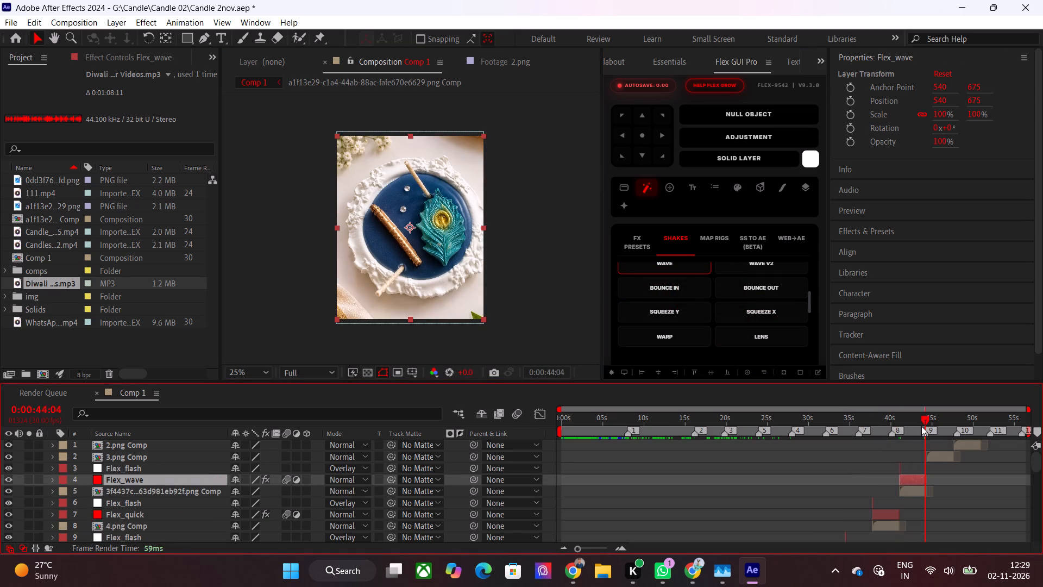
left_click_drag(921, 426, 927, 430)
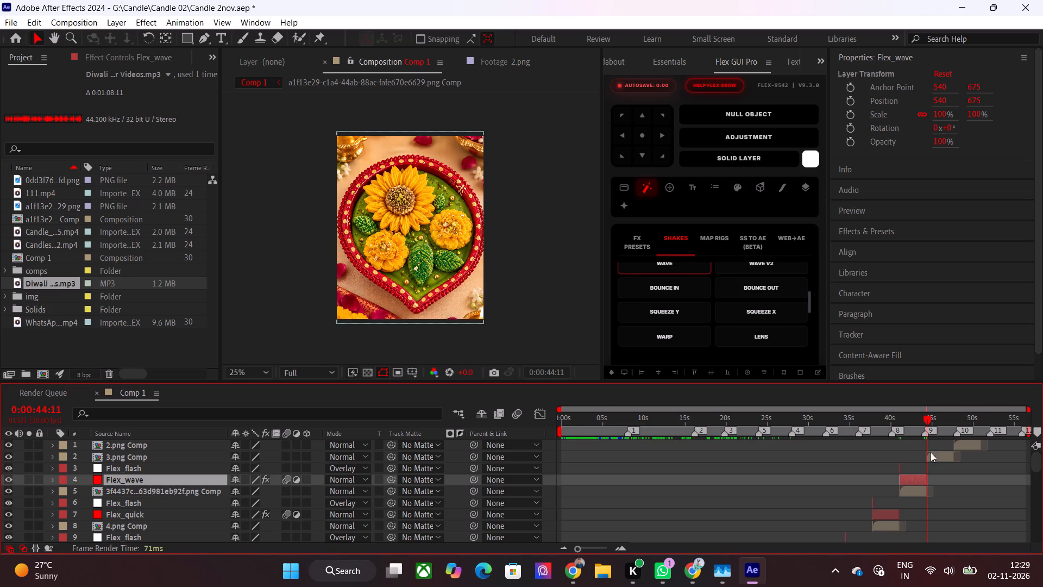
left_click(931, 456)
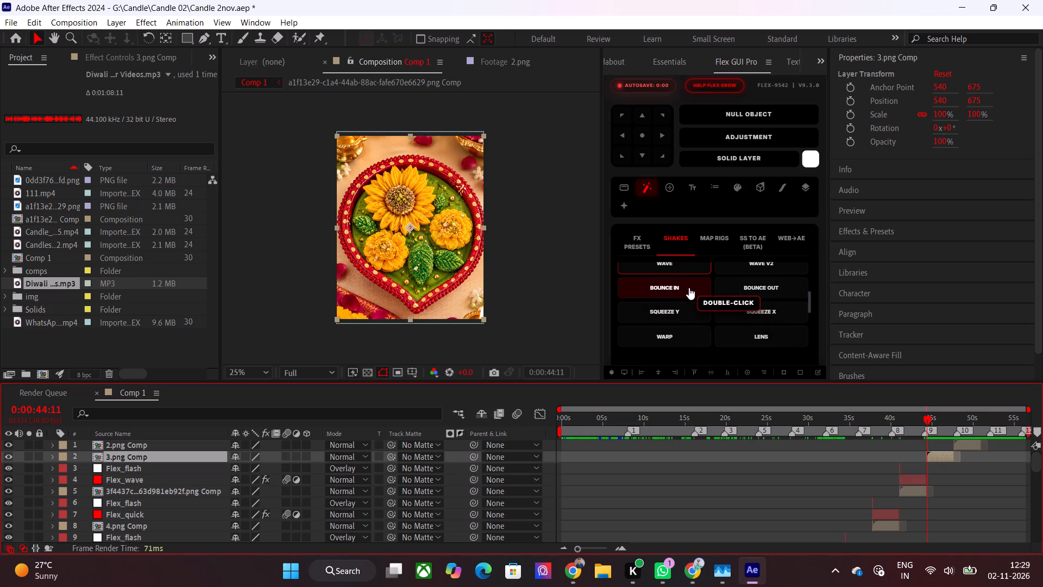
double_click(689, 288)
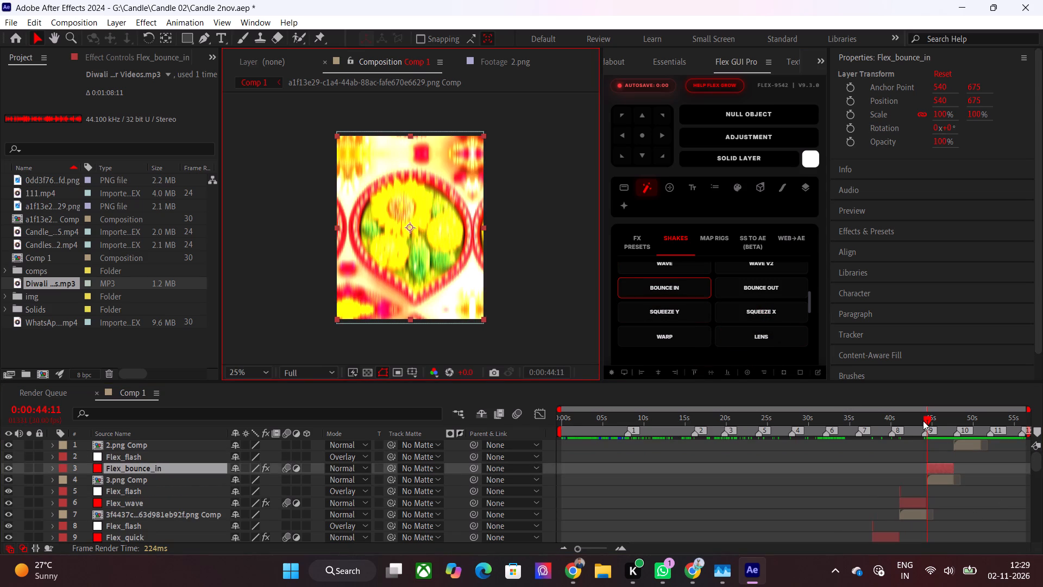
Set the current time to 0:00:47:20 and apply the Bounce Out shake with flash to the 2.png Comp layer.
left_click_drag(929, 420, 957, 428)
left_click(963, 446)
double_click(750, 283)
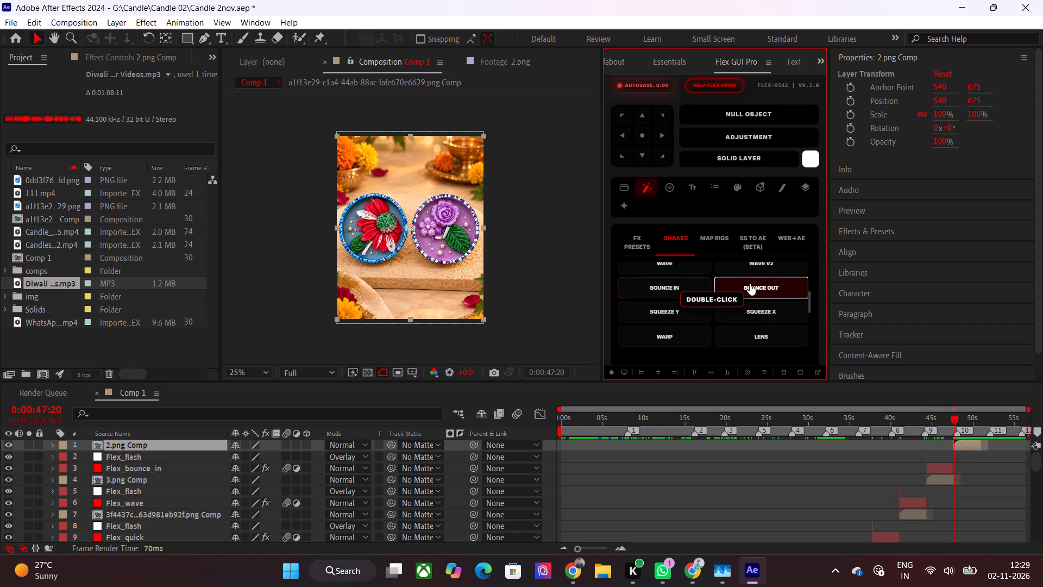
Set the current time to 0:00:50:28, at the end of the last shake on the 2.png Comp layer.
left_click_drag(967, 423, 974, 423)
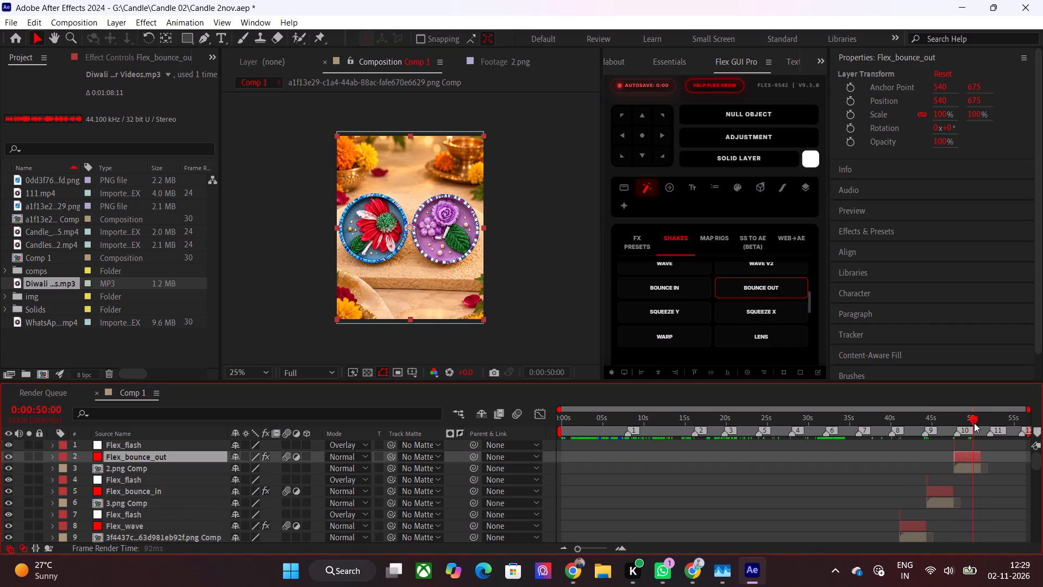
left_click_drag(974, 423, 977, 424)
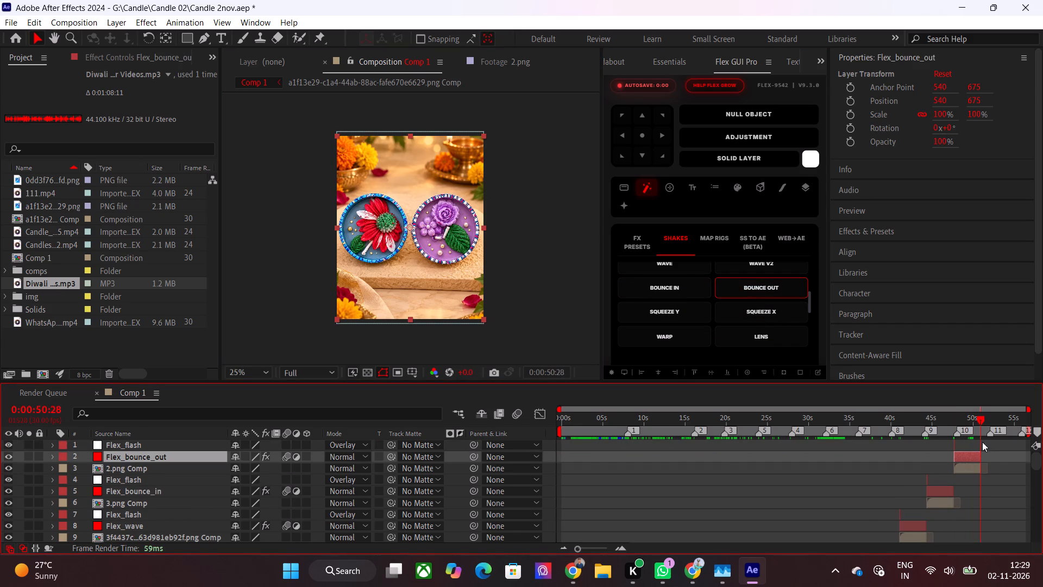
scroll(992, 456, "up", 4)
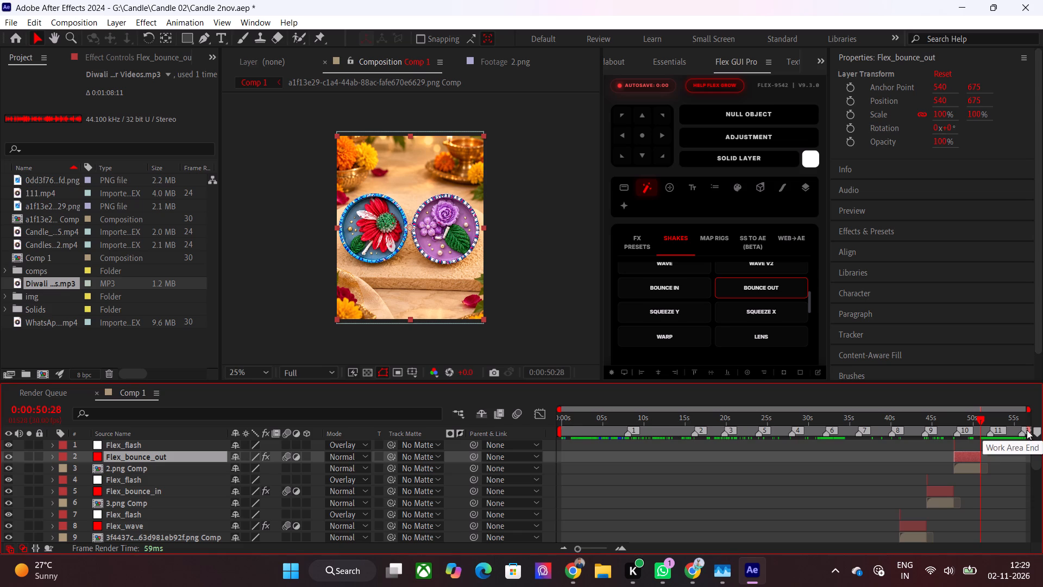
Switch to Chrome and open the candleandcrafts.com website in the empty new tab.
left_click(694, 571)
left_click(694, 571)
left_click(579, 564)
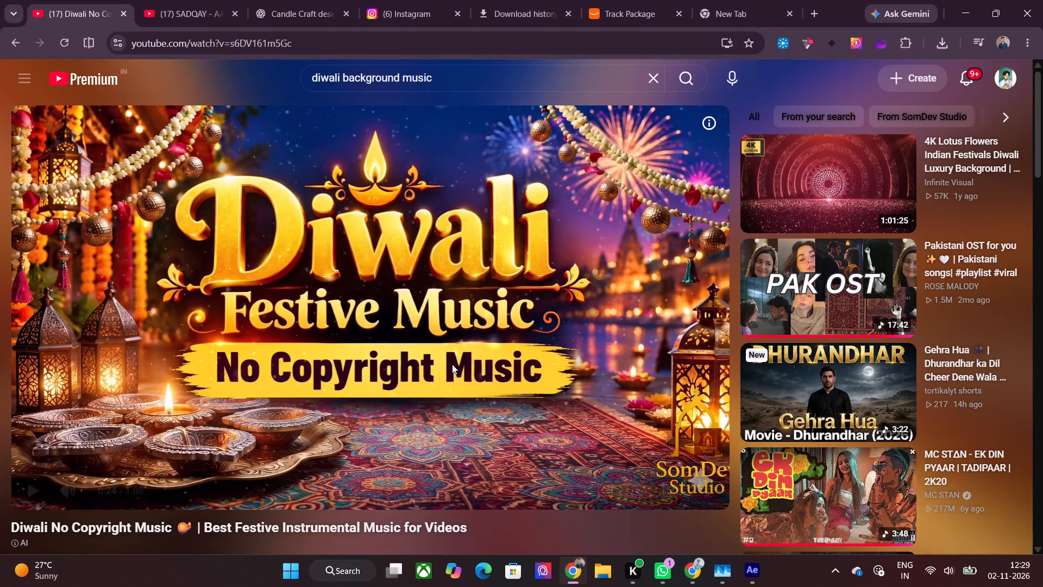
left_click(759, 0)
type("cand")
left_click(680, 40)
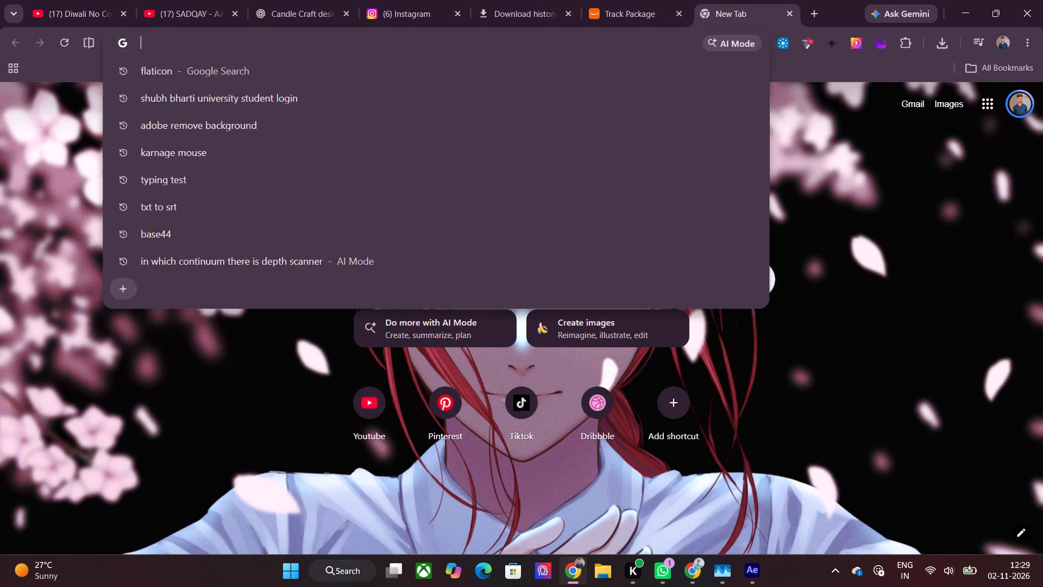
type("can")
key("Return")
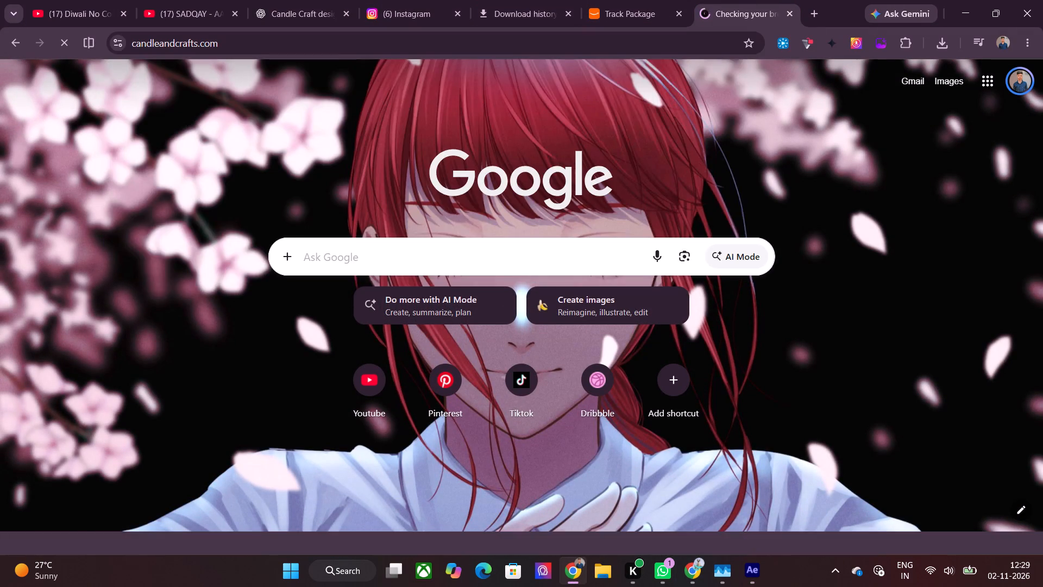
Close the Track Package browser tab.
left_click(678, 15)
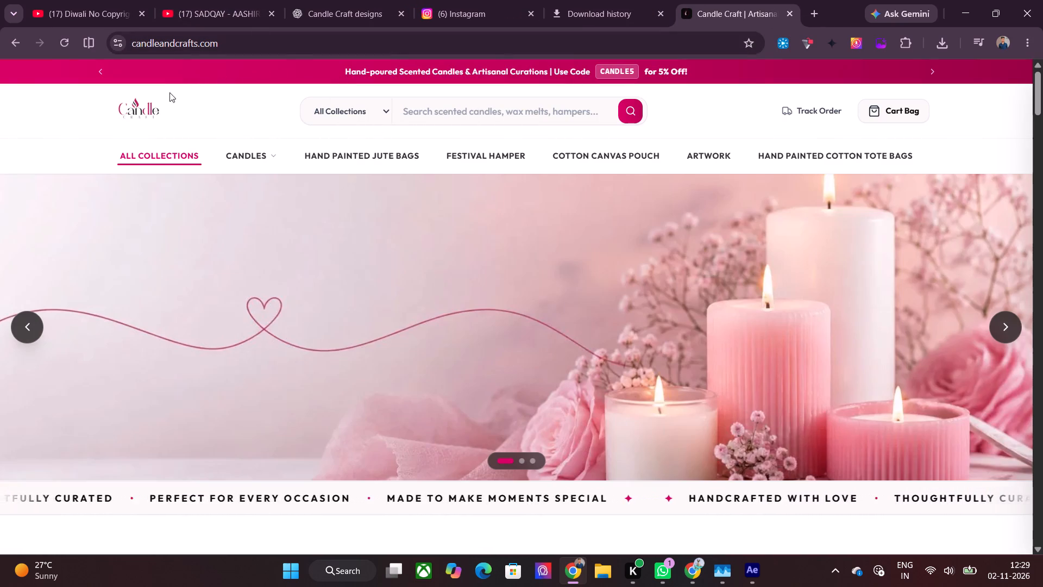
right_click(127, 108)
left_click(215, 339)
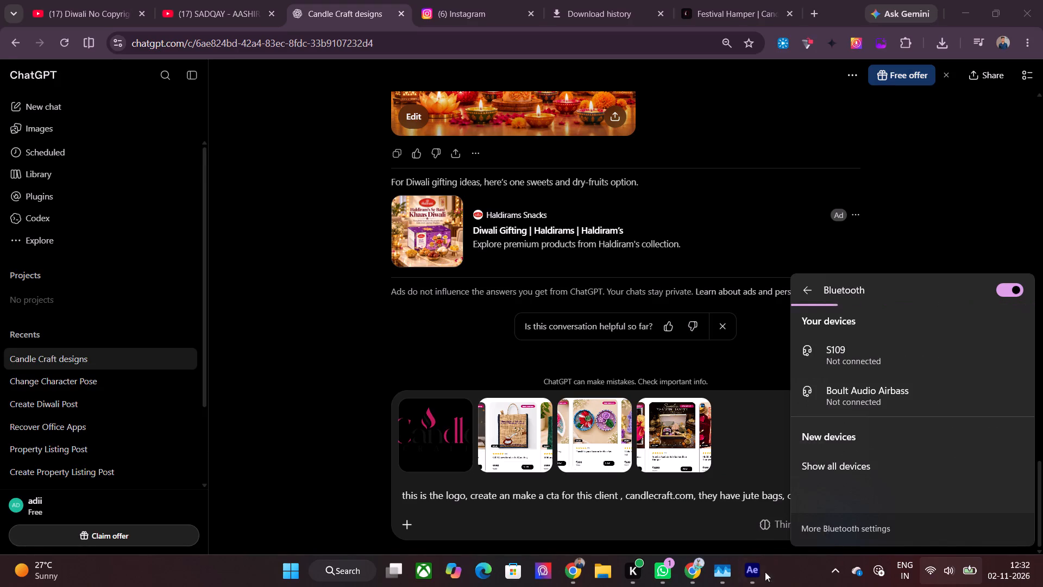
left_click(843, 528)
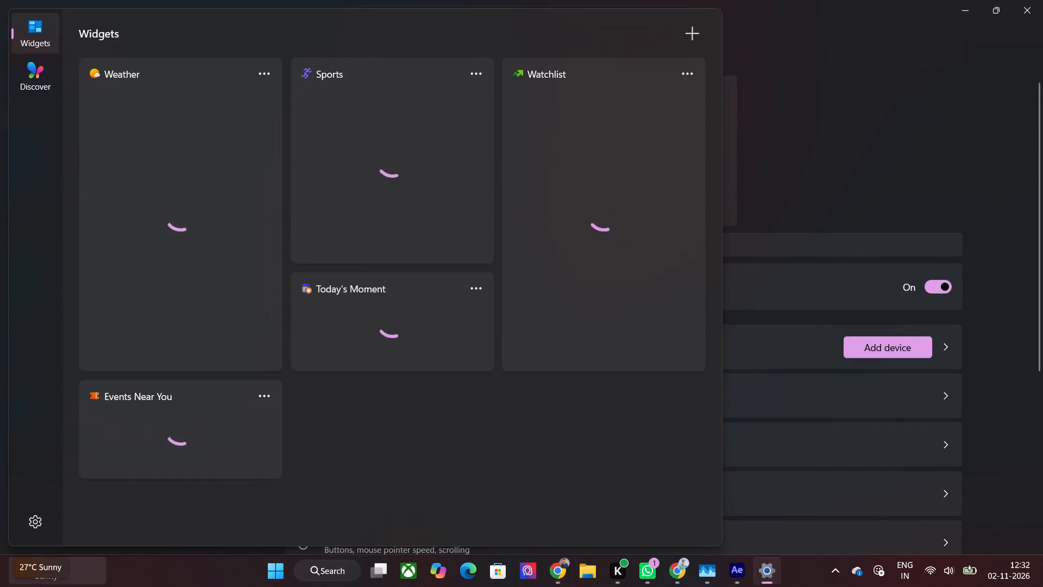
left_click(893, 160)
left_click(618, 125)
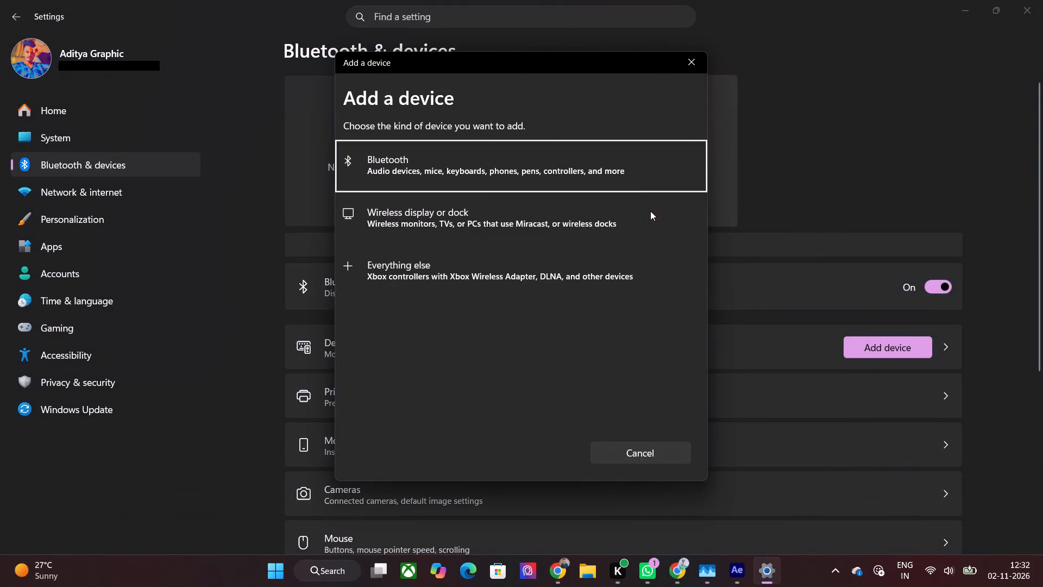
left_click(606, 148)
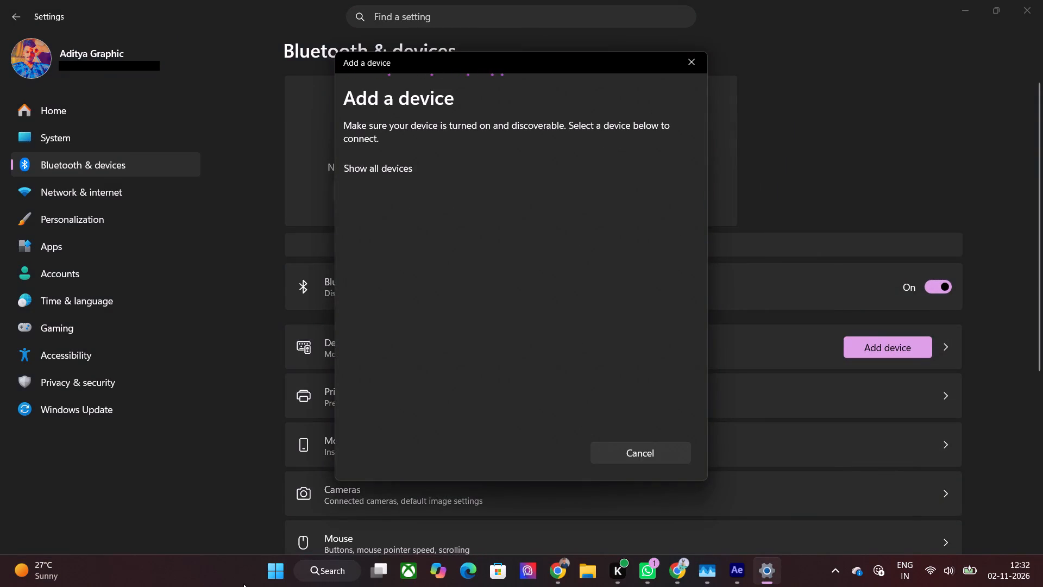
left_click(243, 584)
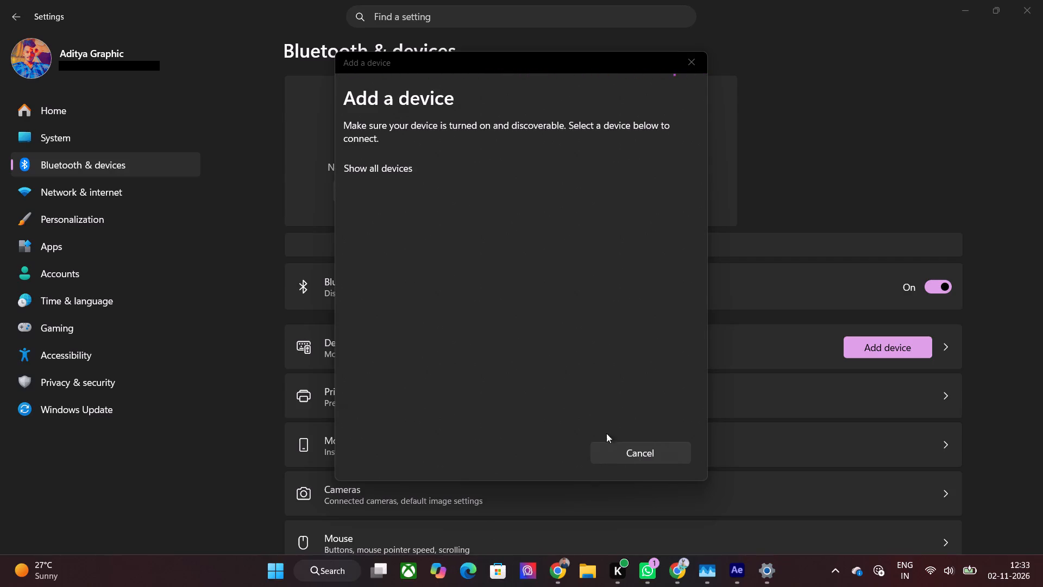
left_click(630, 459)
Start adding a device of the Bluetooth kind and list all discoverable devices.
left_click(651, 203)
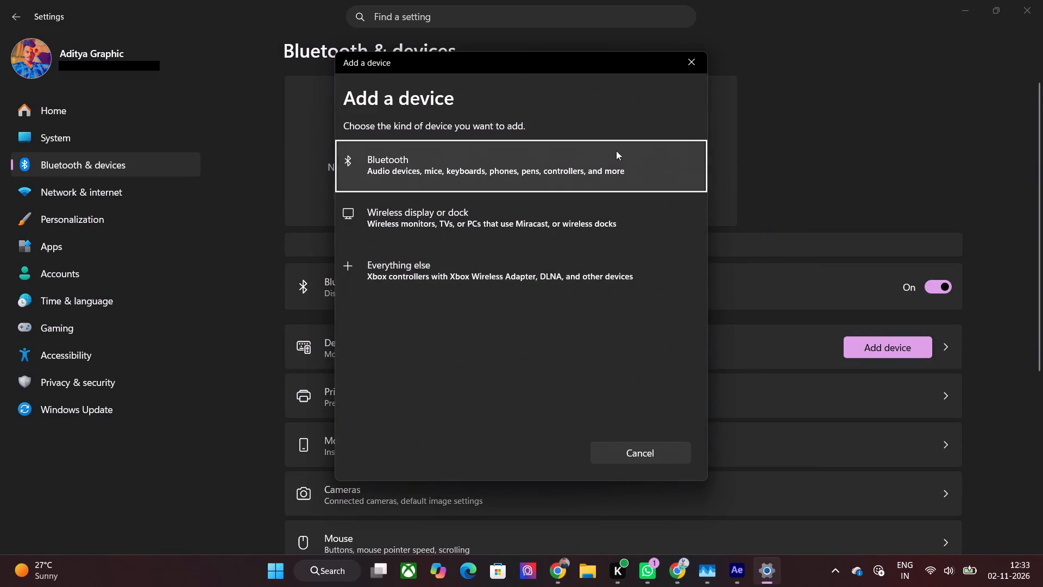
left_click(612, 163)
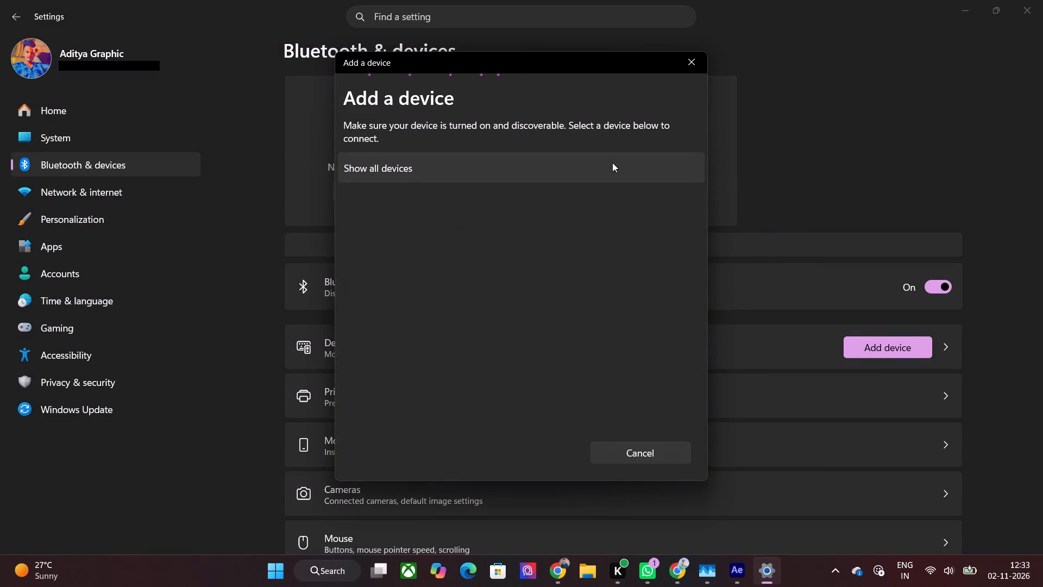
left_click(612, 163)
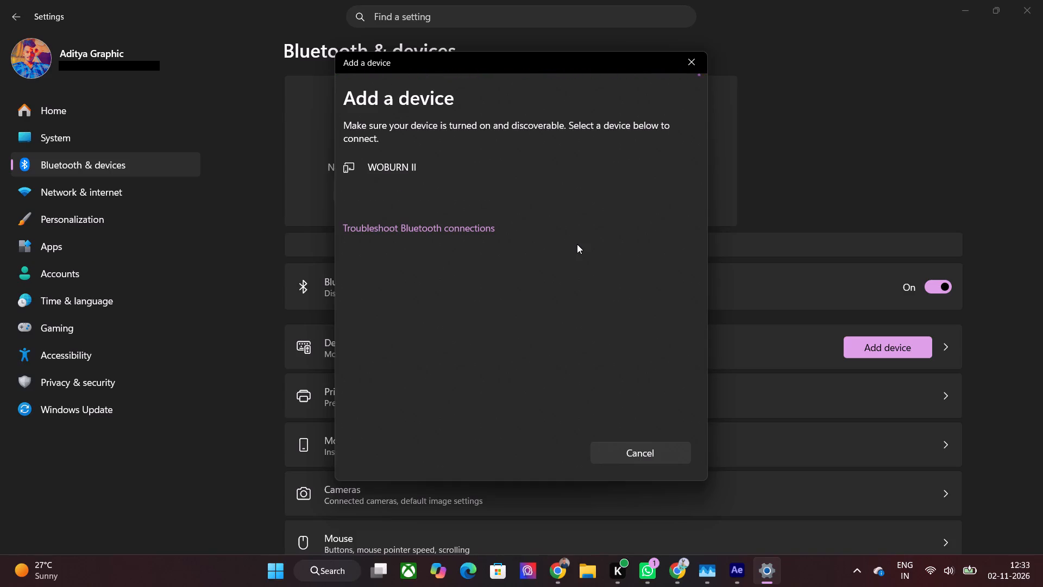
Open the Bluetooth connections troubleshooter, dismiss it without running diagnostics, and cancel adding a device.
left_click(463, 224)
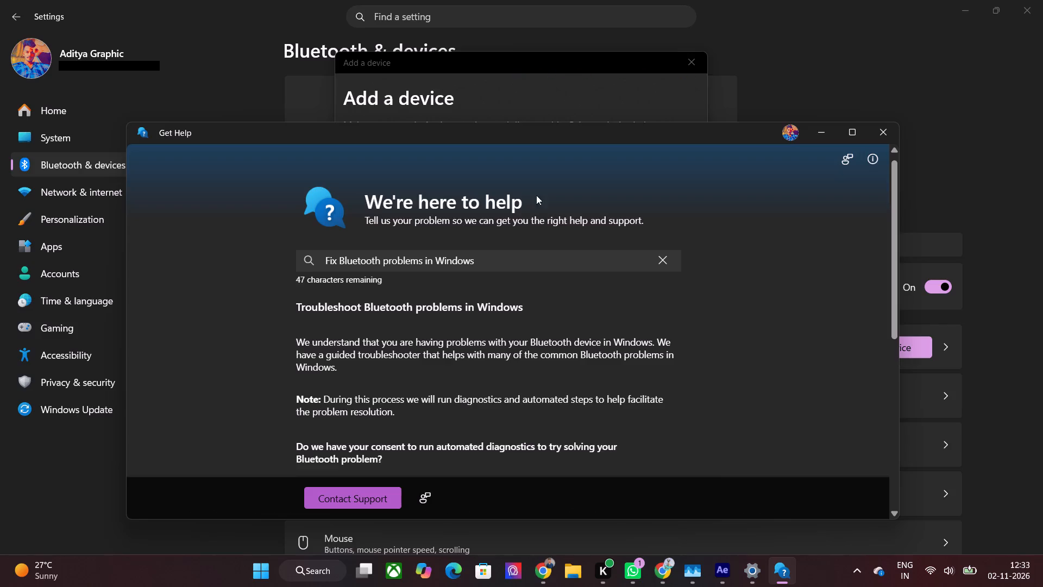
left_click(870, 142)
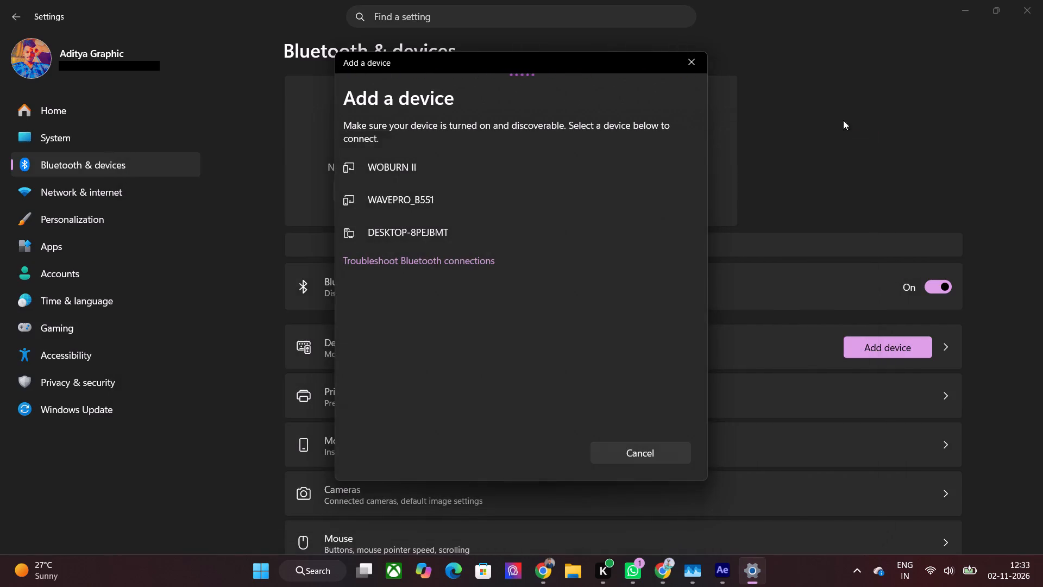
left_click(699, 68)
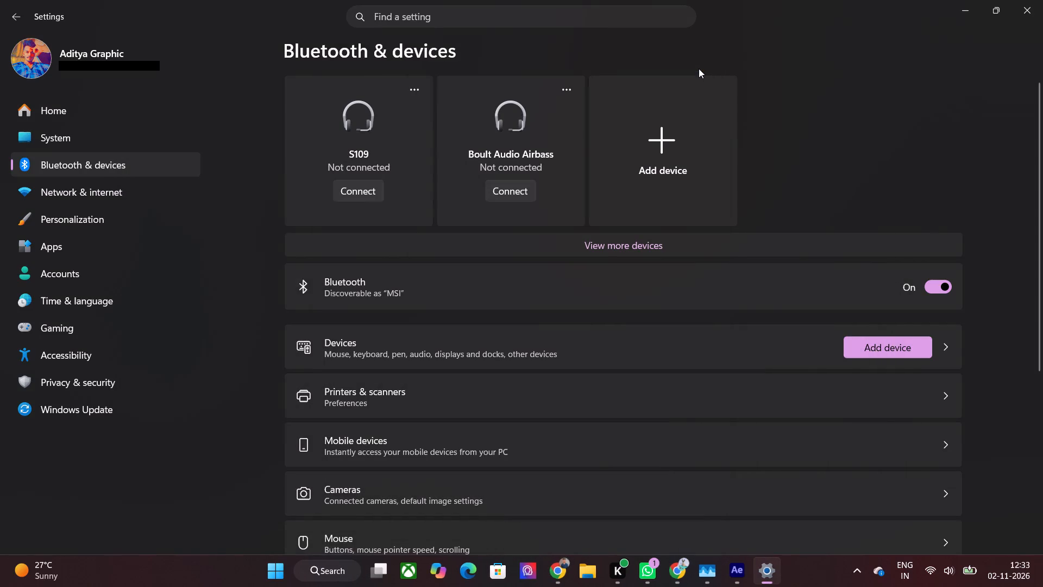